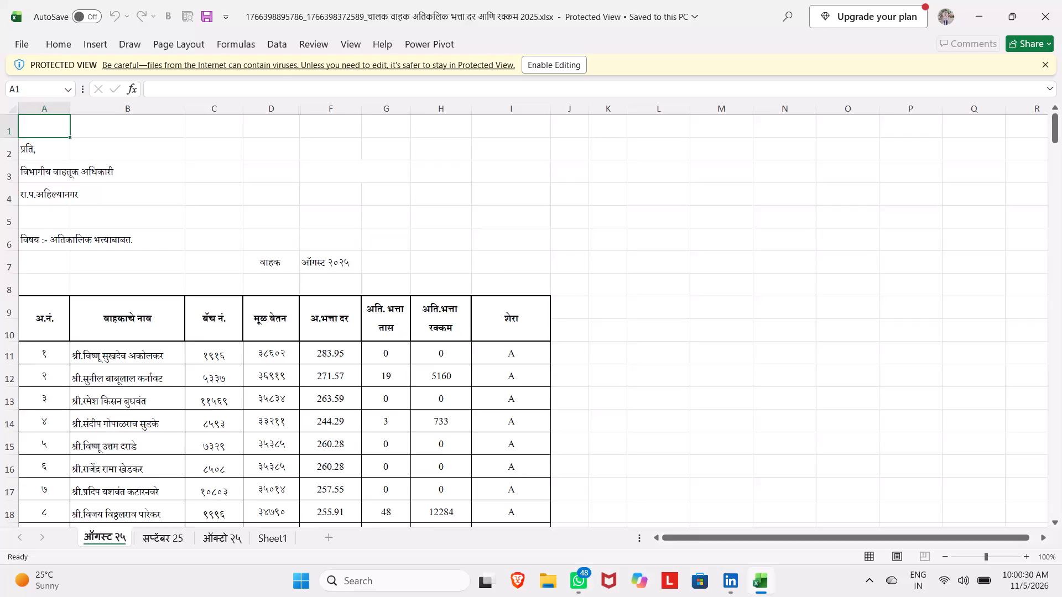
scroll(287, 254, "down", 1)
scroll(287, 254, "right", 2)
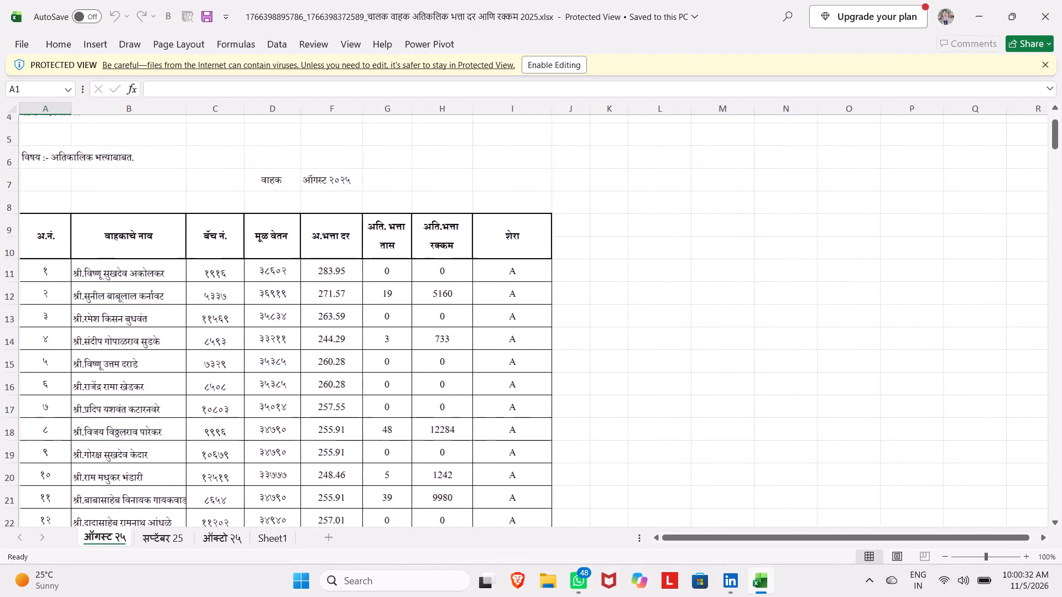
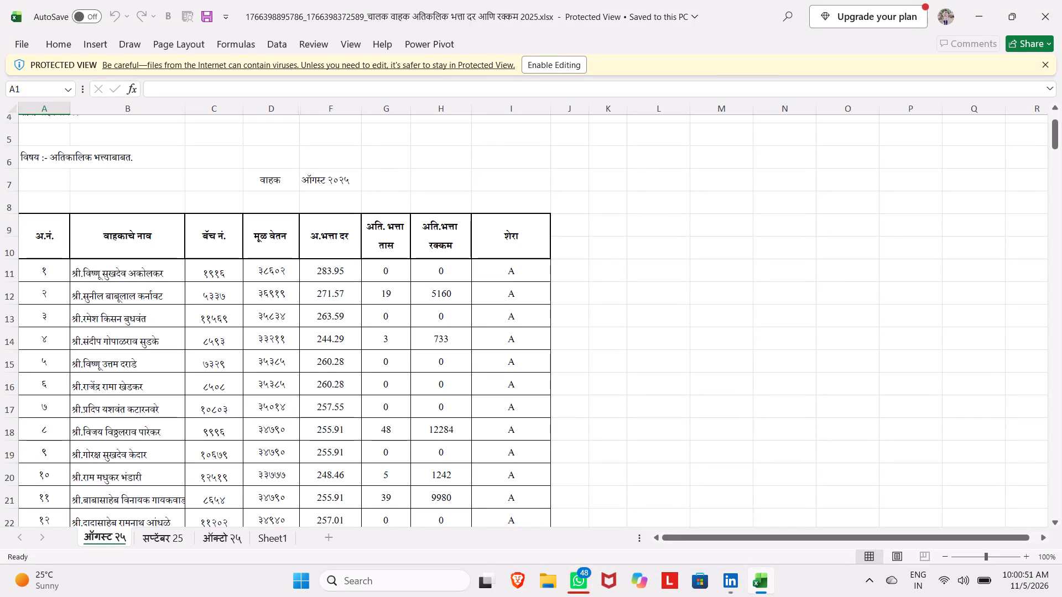
Select all cells of the August 2025 overtime allowance sheet.
left_click(13, 109)
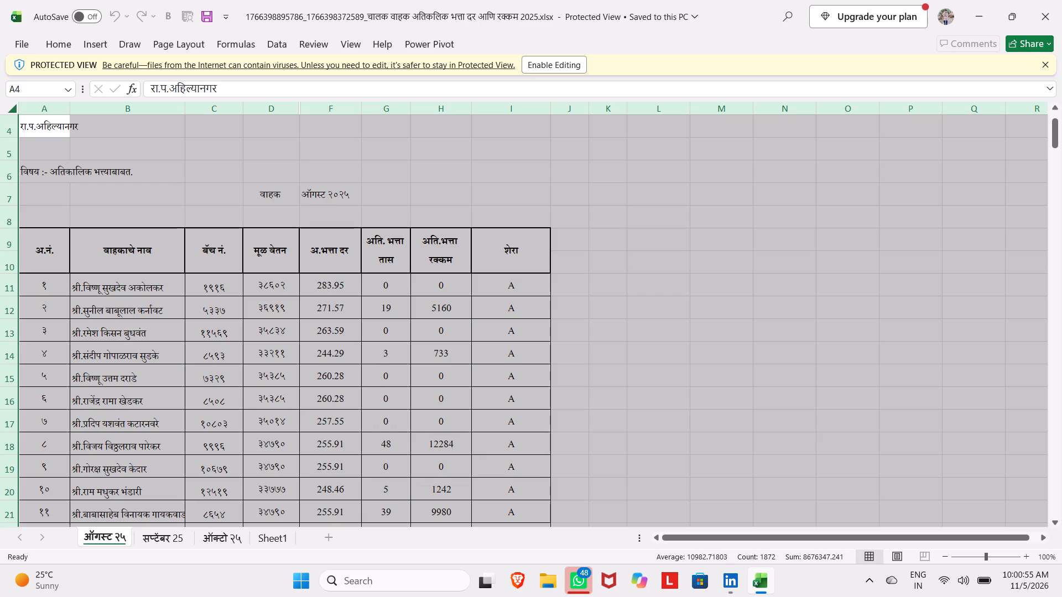
Copy all cells of the ऑगस्ट २५ sheet.
key("ctrl+a")
left_click(137, 149)
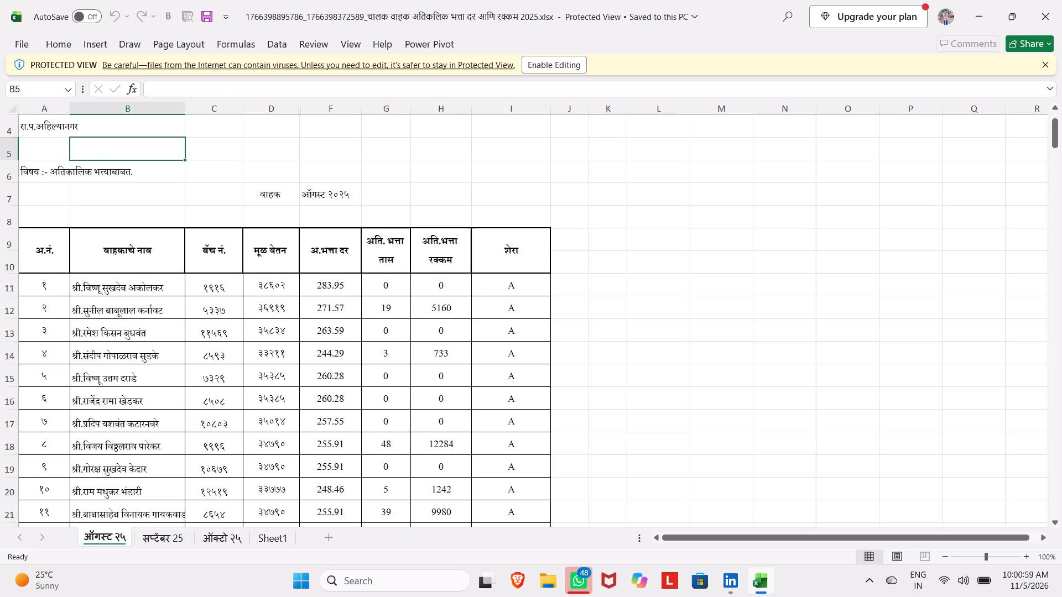
left_click(13, 111)
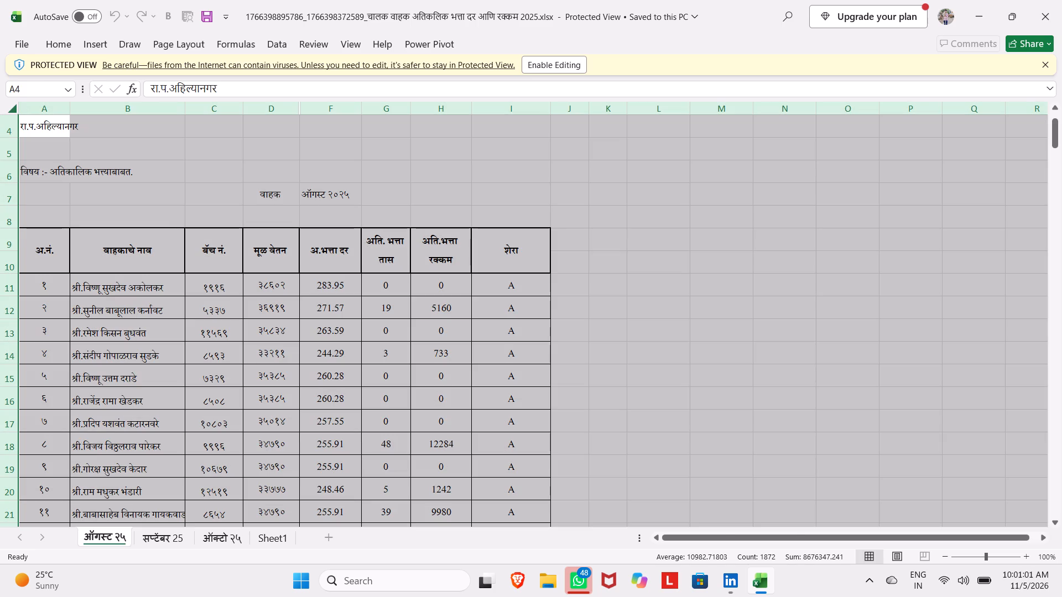
key("ctrl+c")
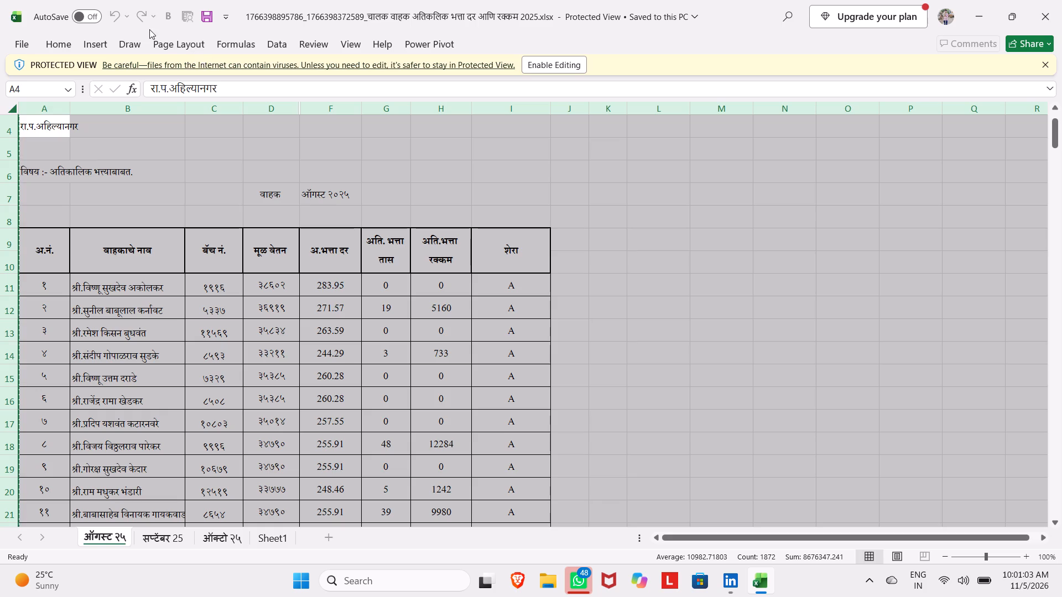
Add the New file command to the Quick Access Toolbar.
left_click(224, 11)
left_click(263, 76)
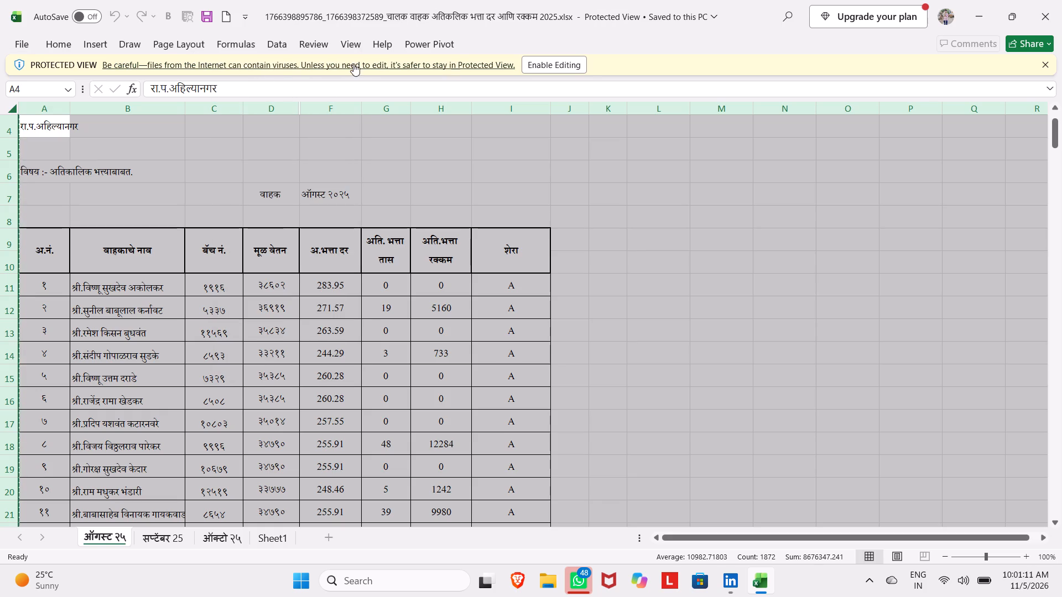
Enable editing of the overtime allowance workbook so it leaves Protected View.
left_click(572, 66)
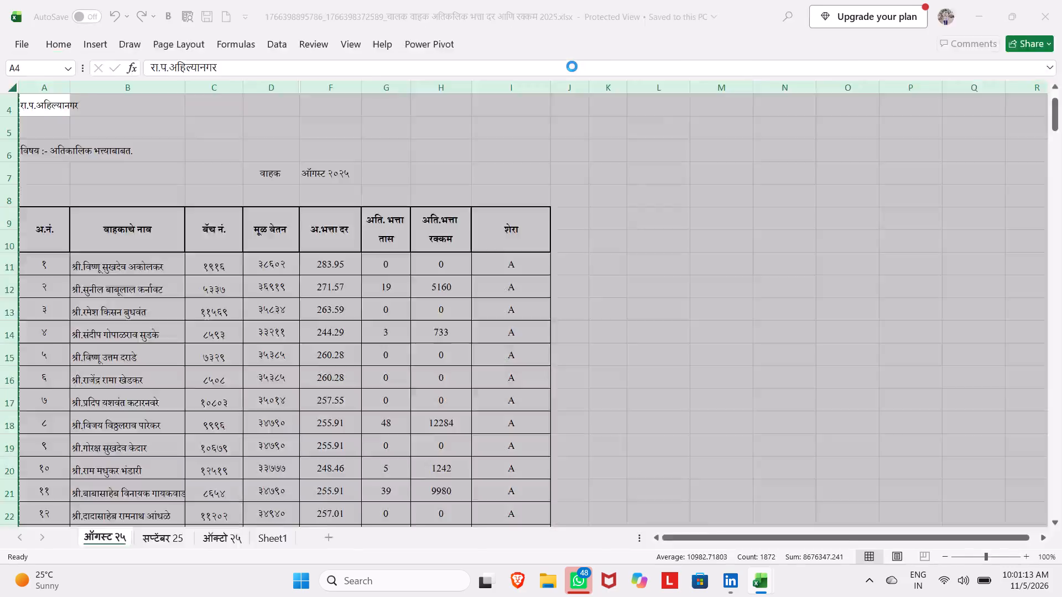
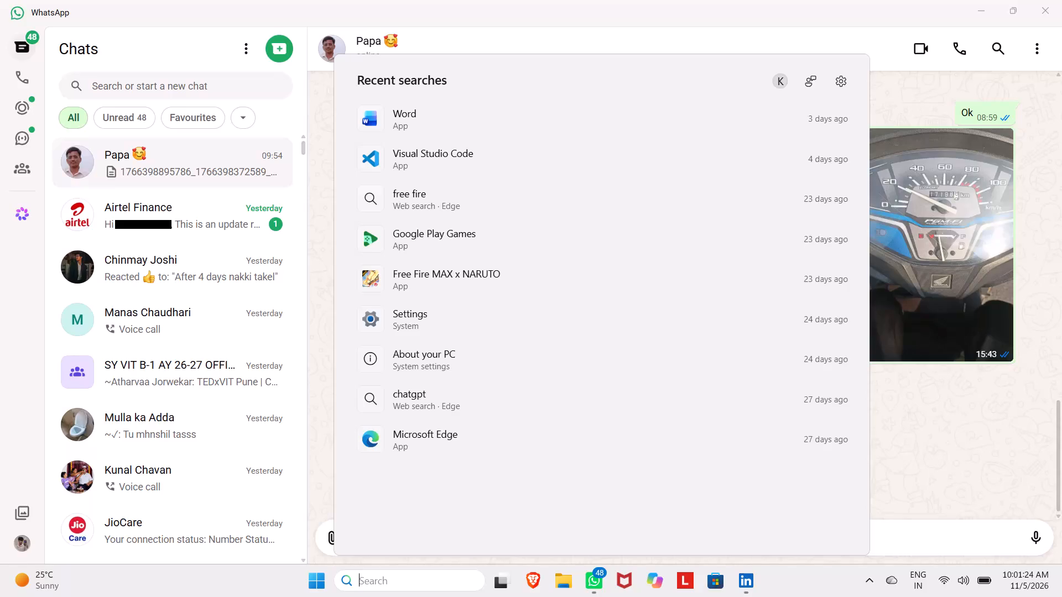
Launch Excel and reopen the recent workbook चालक वाहक अतिकलिक भत्ता दर आणि रक्कम 2025.xlsx from Downloads.
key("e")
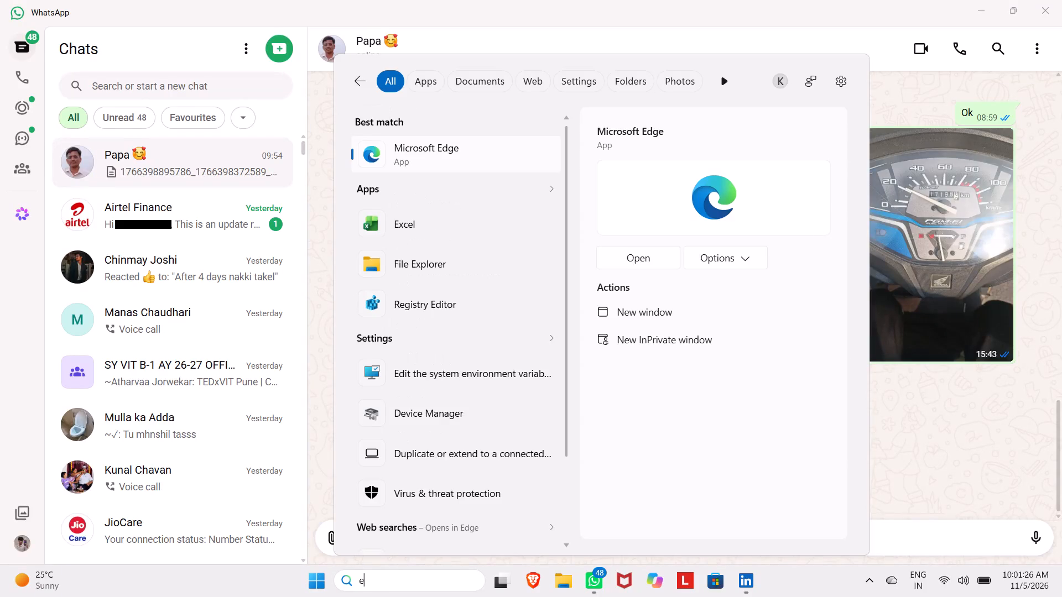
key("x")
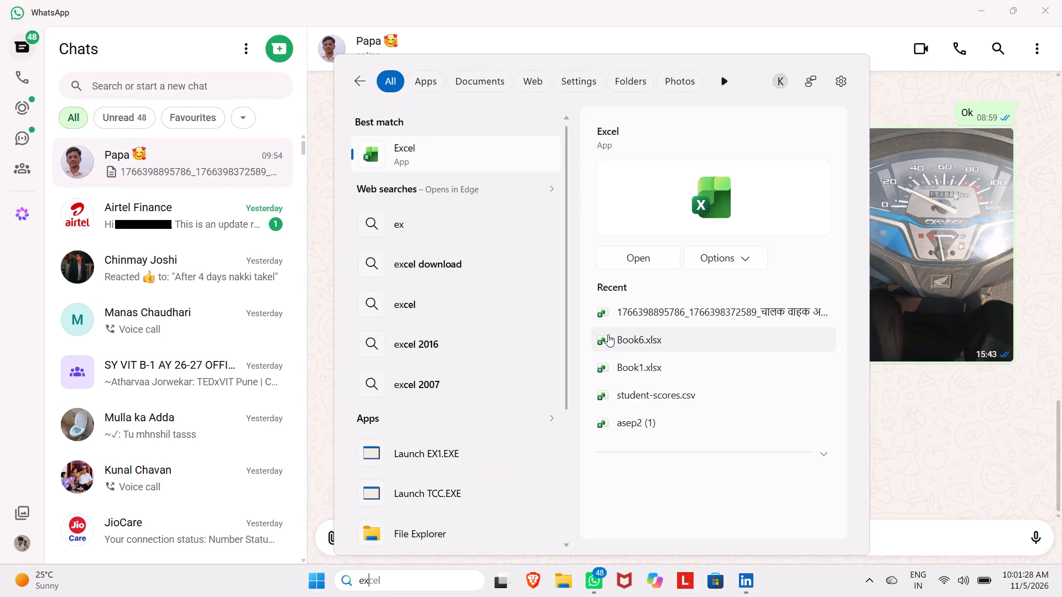
left_click(659, 264)
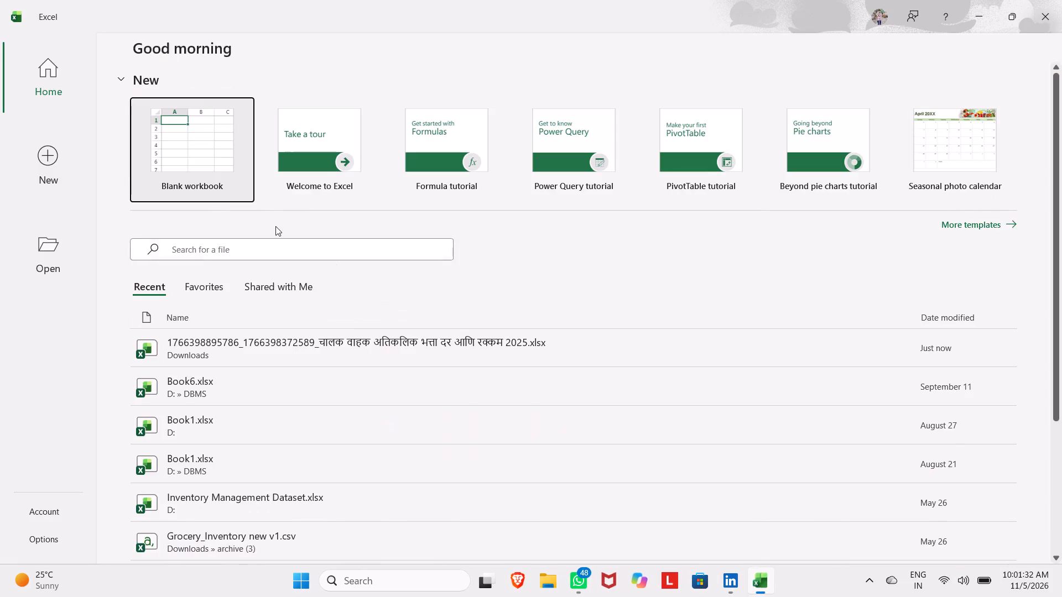
double_click(245, 337)
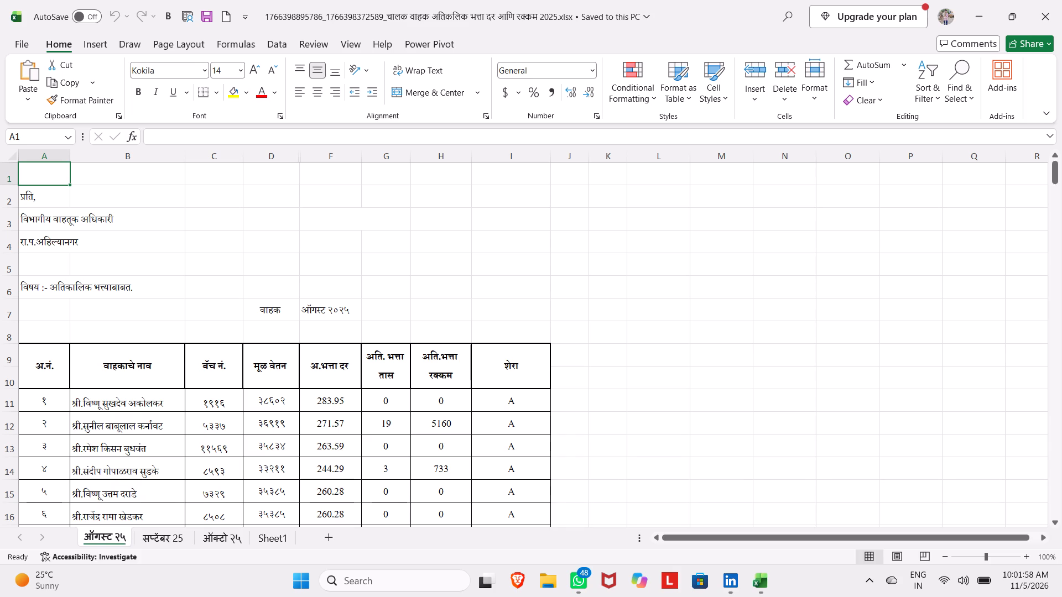
Check the September and October sheets, and copy all cells of the ऑगस्ट २५ sheet.
left_click(158, 542)
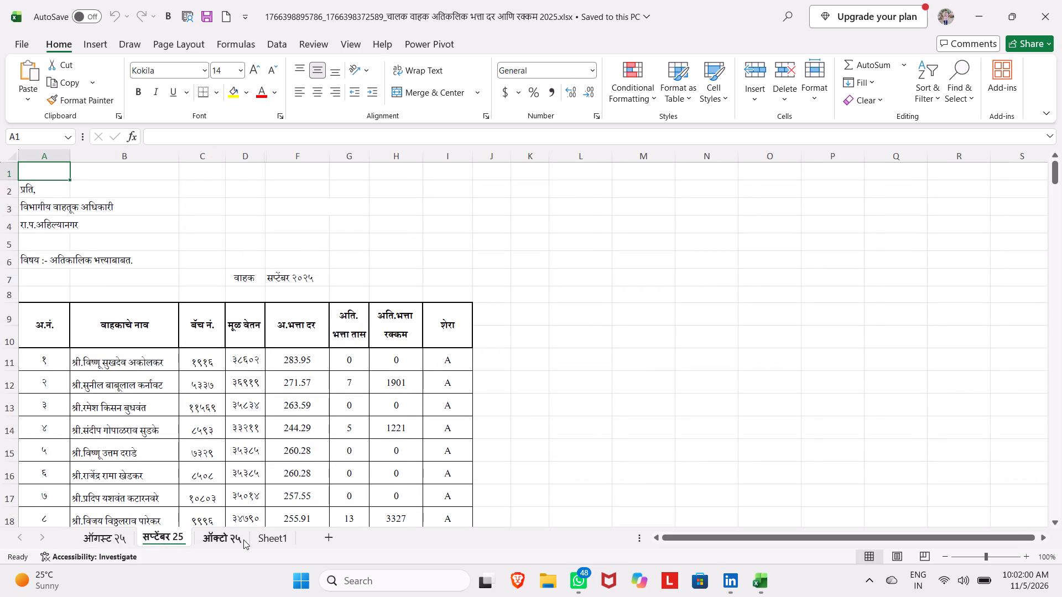
left_click(229, 540)
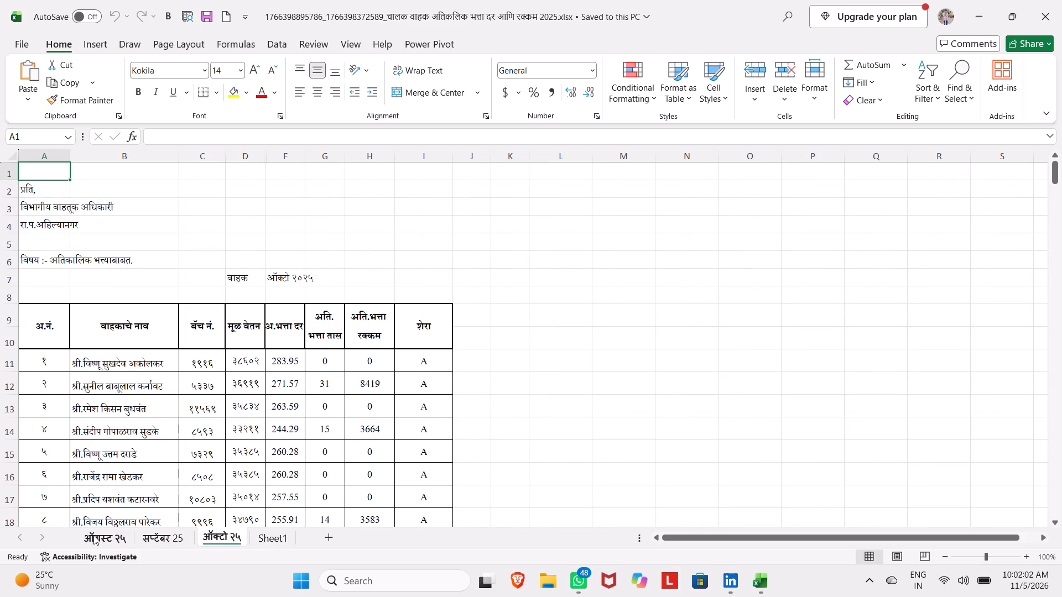
left_click(93, 535)
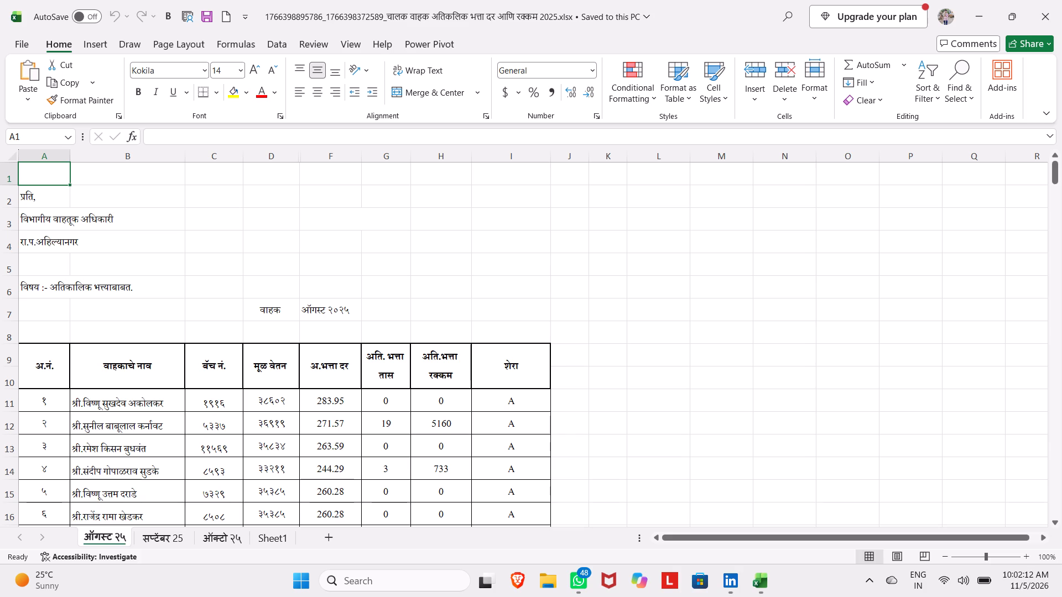
left_click(14, 158)
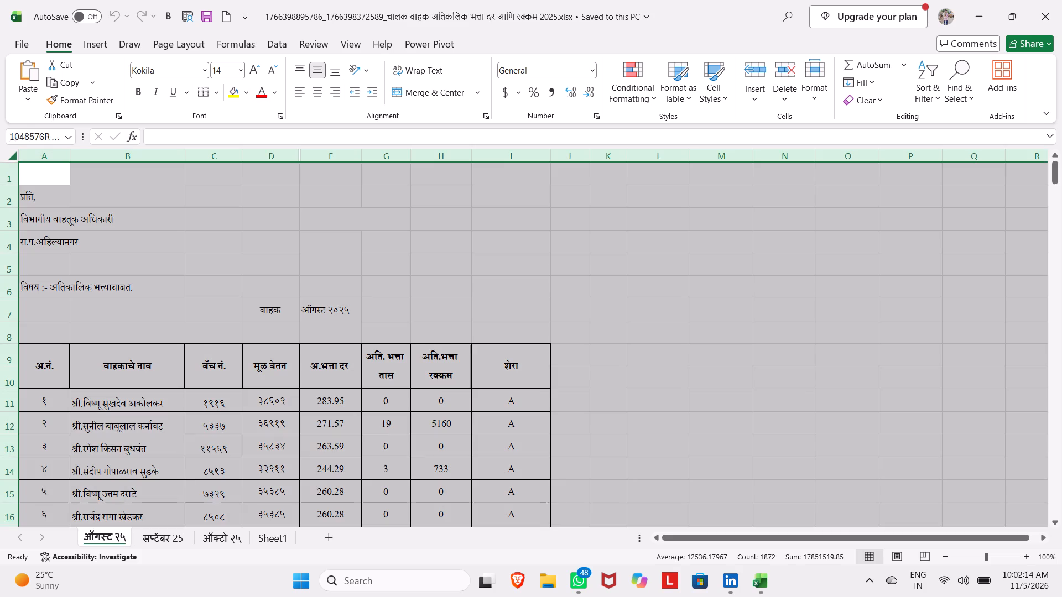
key("ctrl+c")
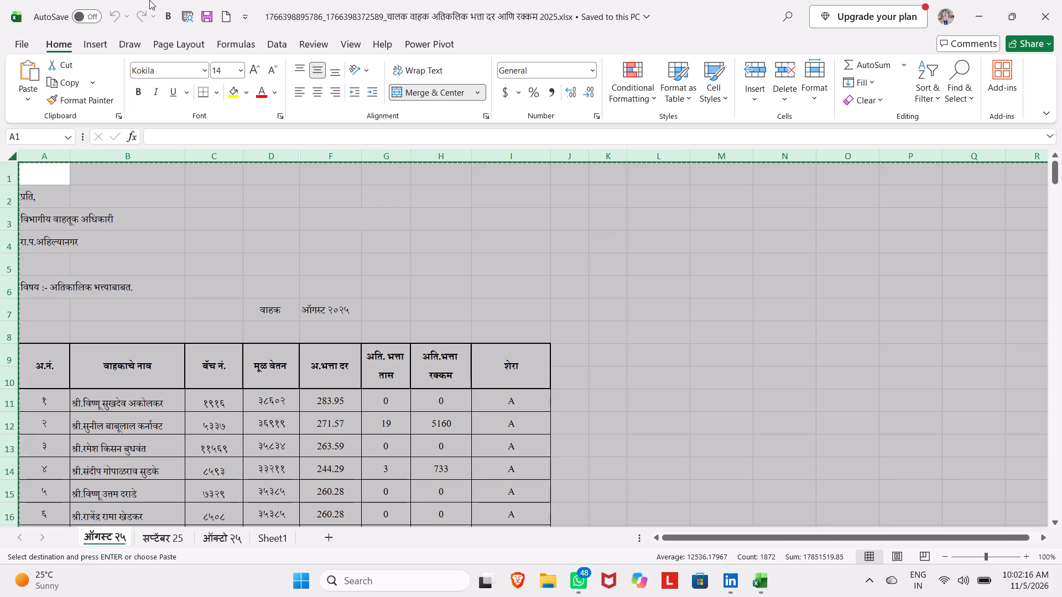
Create a new blank workbook and paste the copied August sheet over its entire first sheet.
left_click(246, 9)
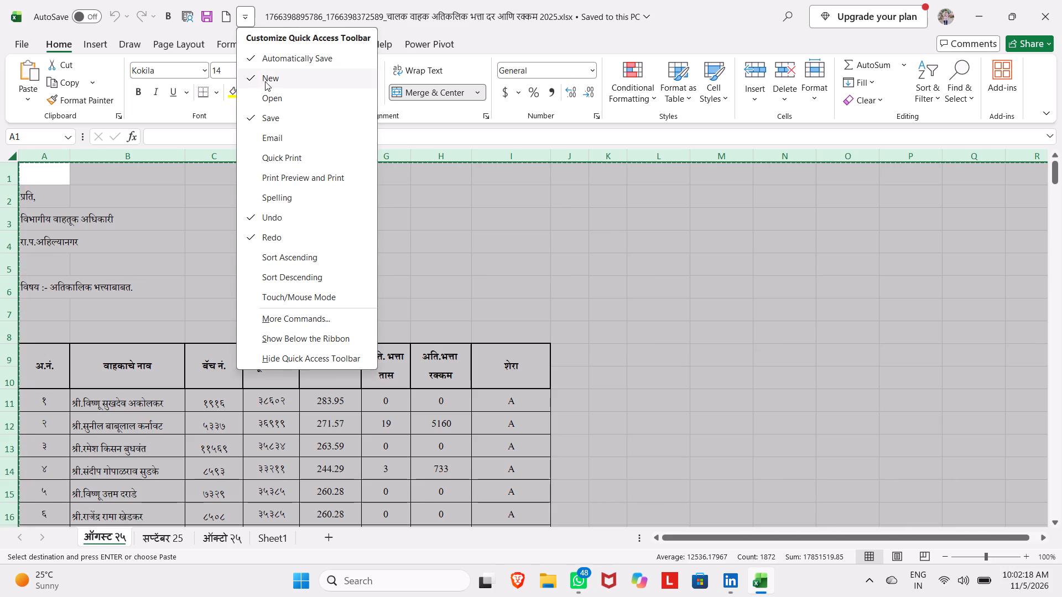
left_click(428, 210)
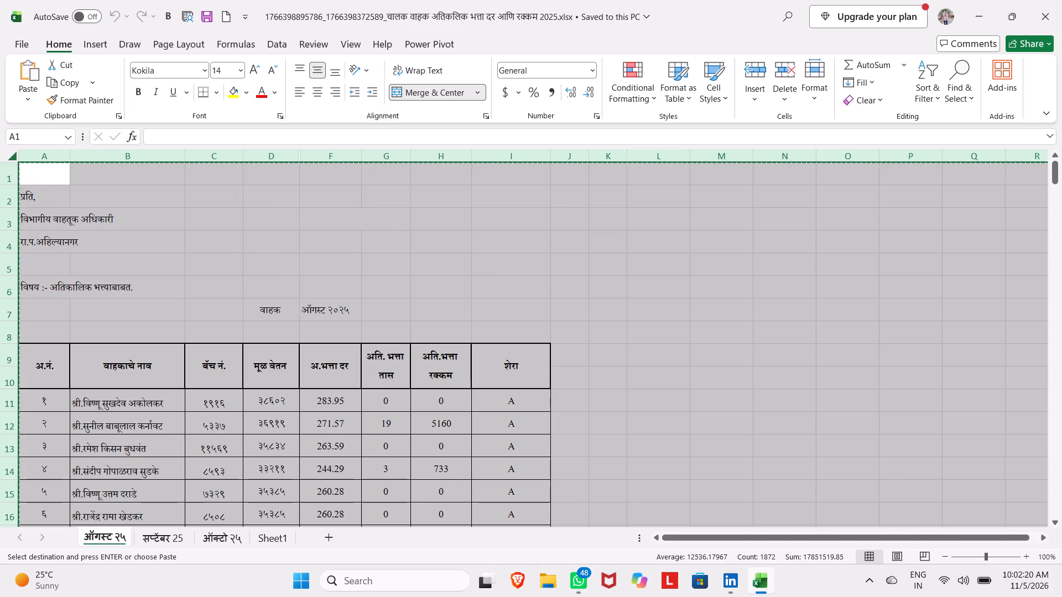
left_click(31, 39)
left_click(183, 146)
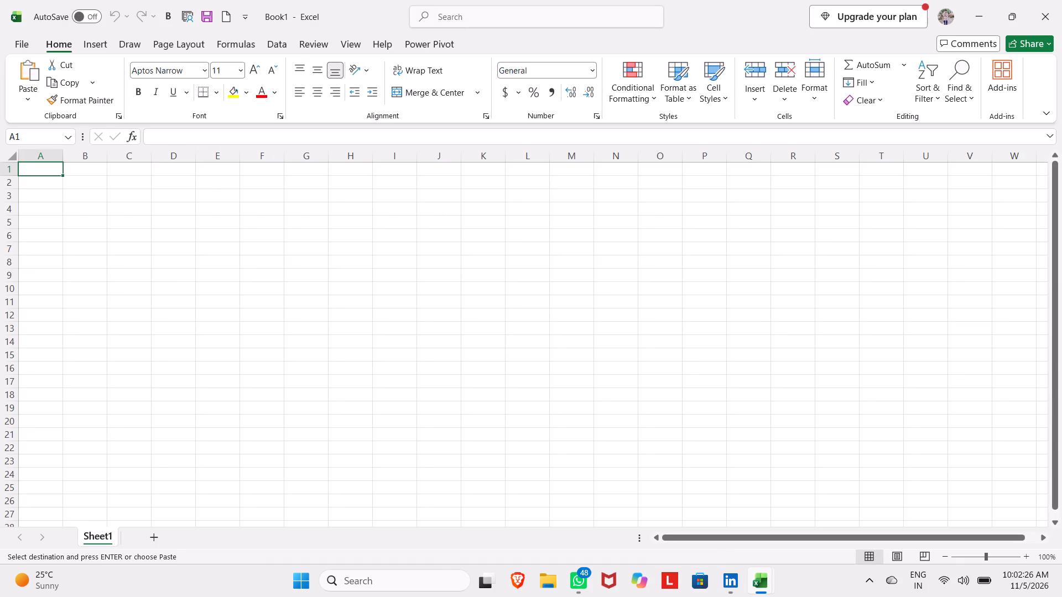
left_click(13, 155)
key("ctrl+v")
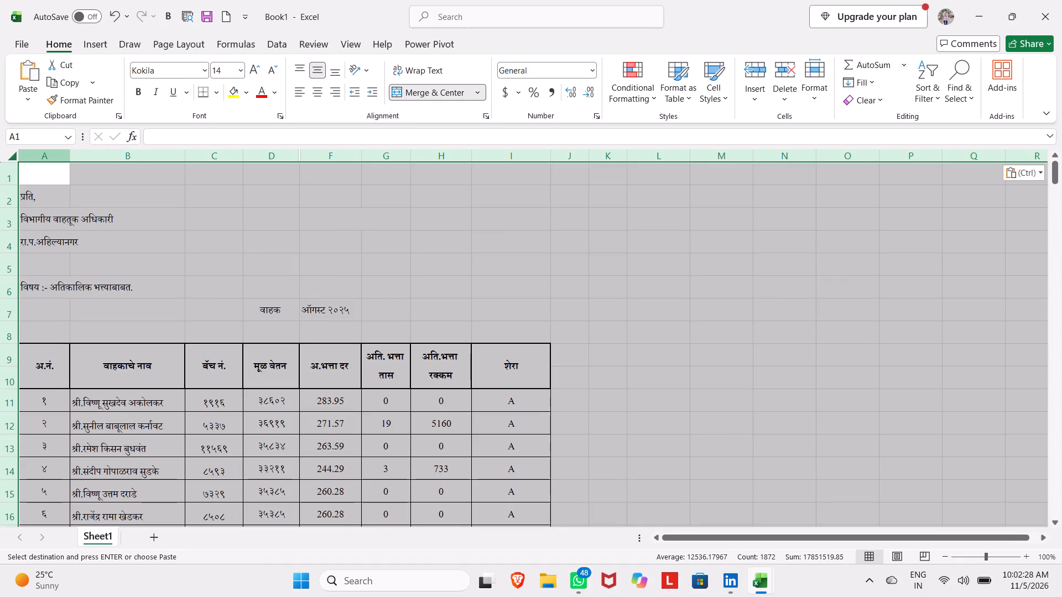
left_click(466, 221)
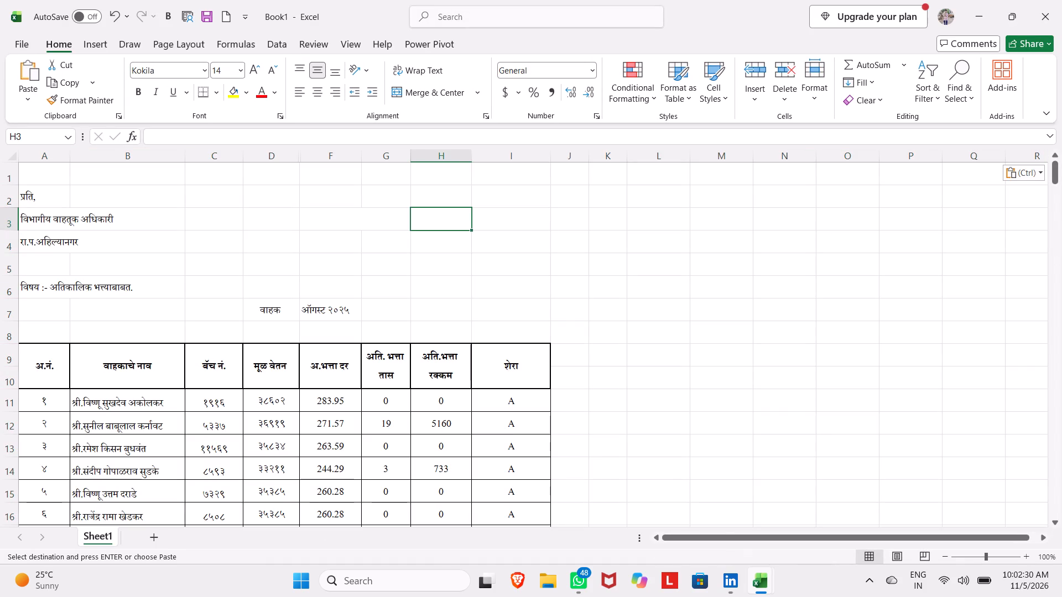
Change the month heading in F7 to ऑगस्ट २०२६ using the Marathi Phonetic keyboard.
left_click(351, 307)
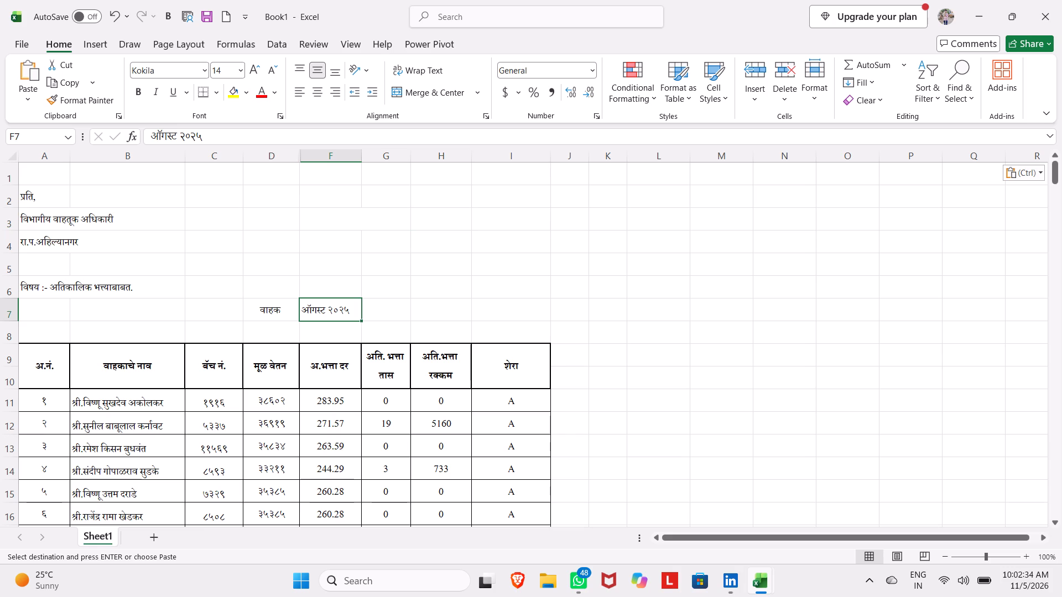
left_click(919, 590)
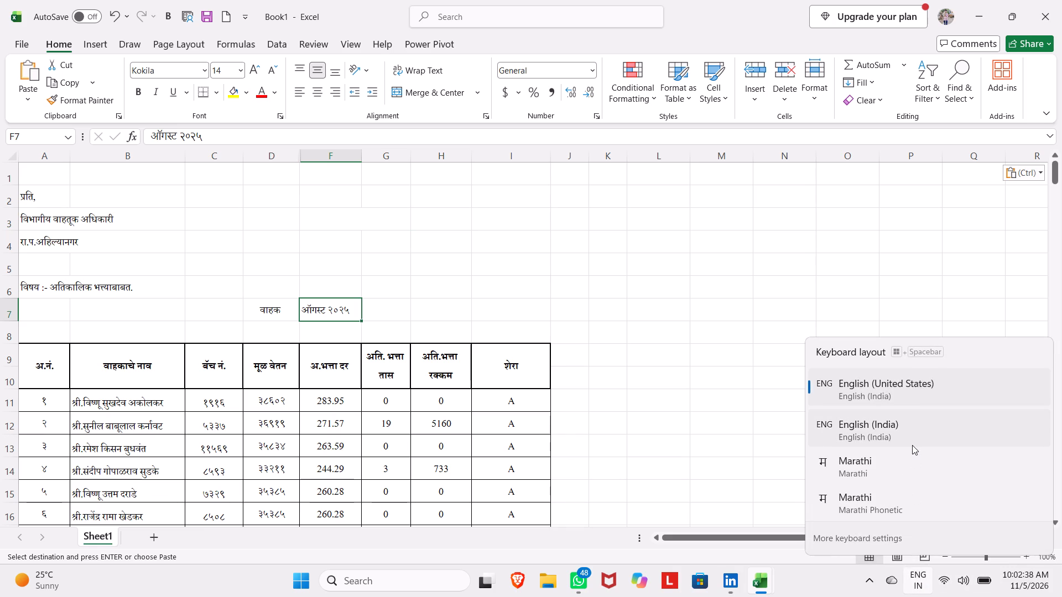
left_click(897, 502)
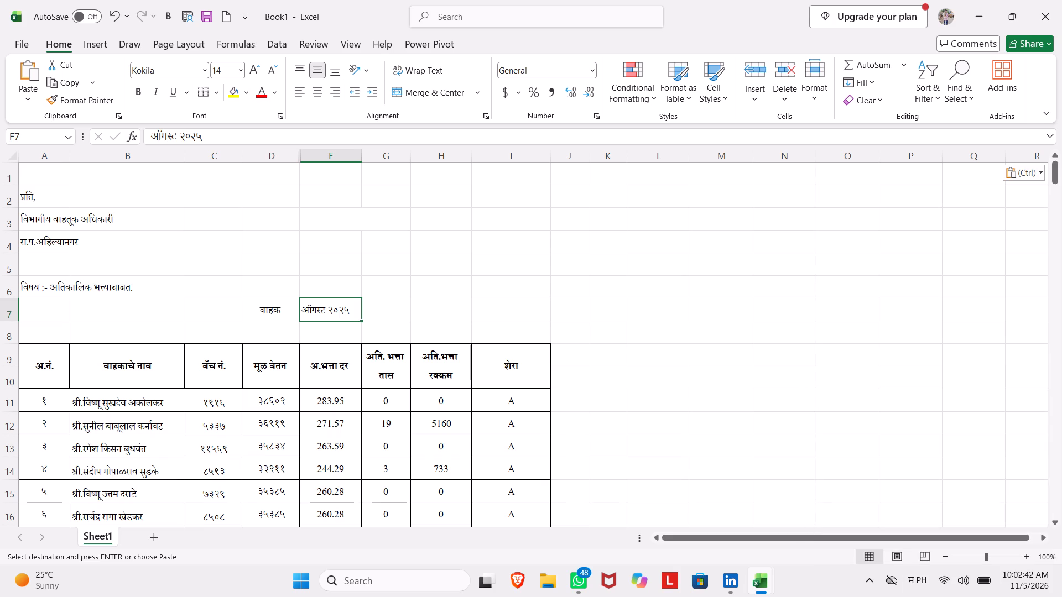
double_click(351, 314)
key("BackSpace")
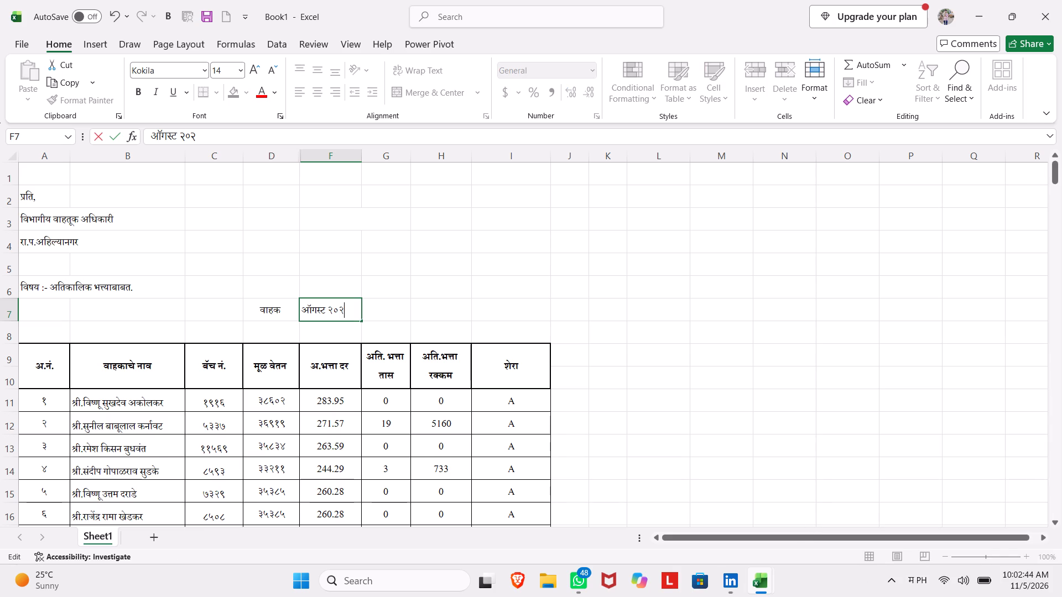
key("6")
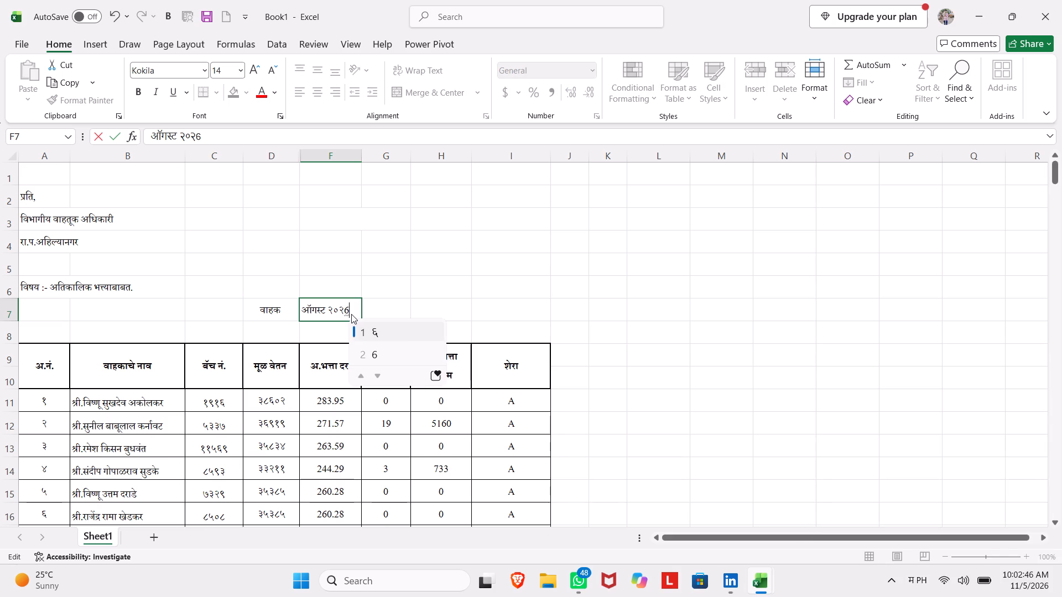
left_click(382, 331)
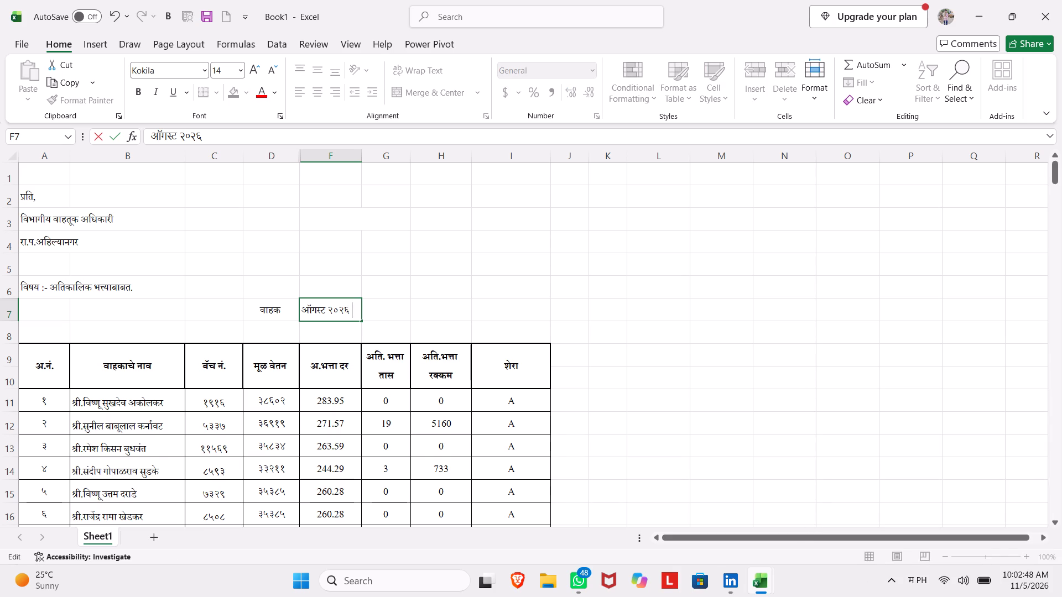
left_click(399, 313)
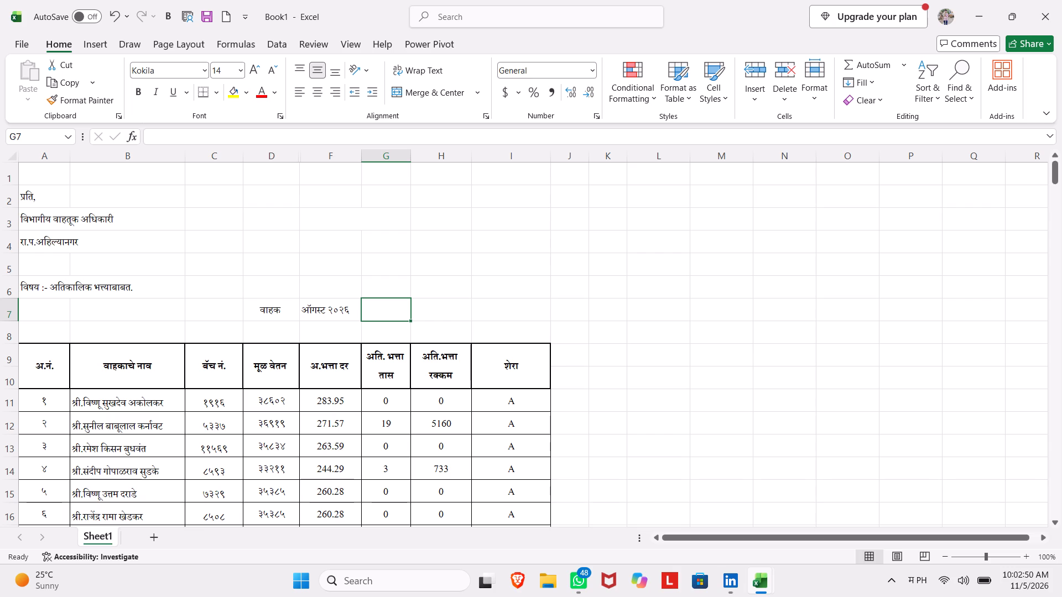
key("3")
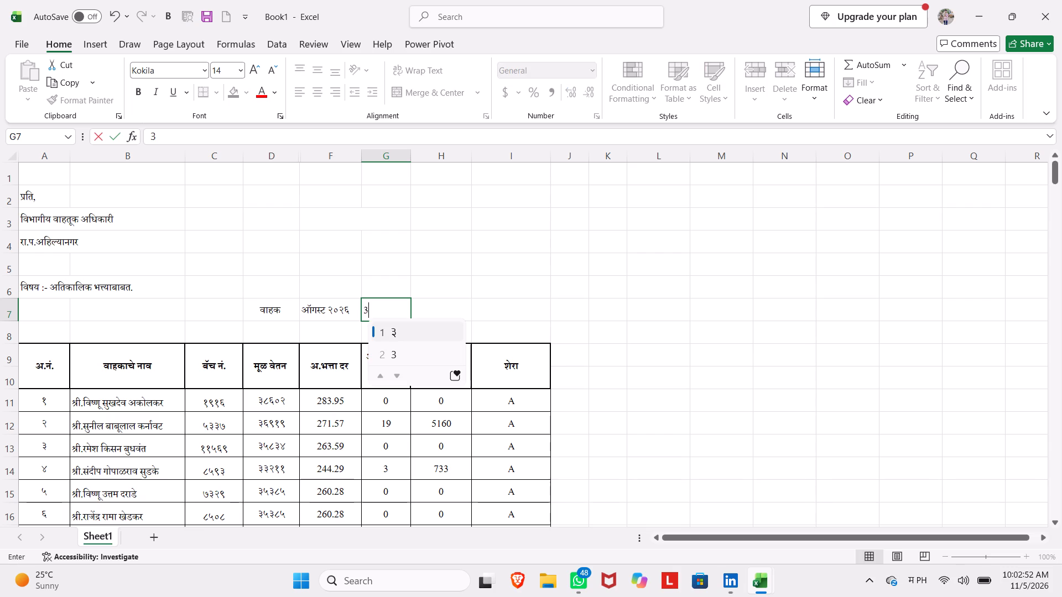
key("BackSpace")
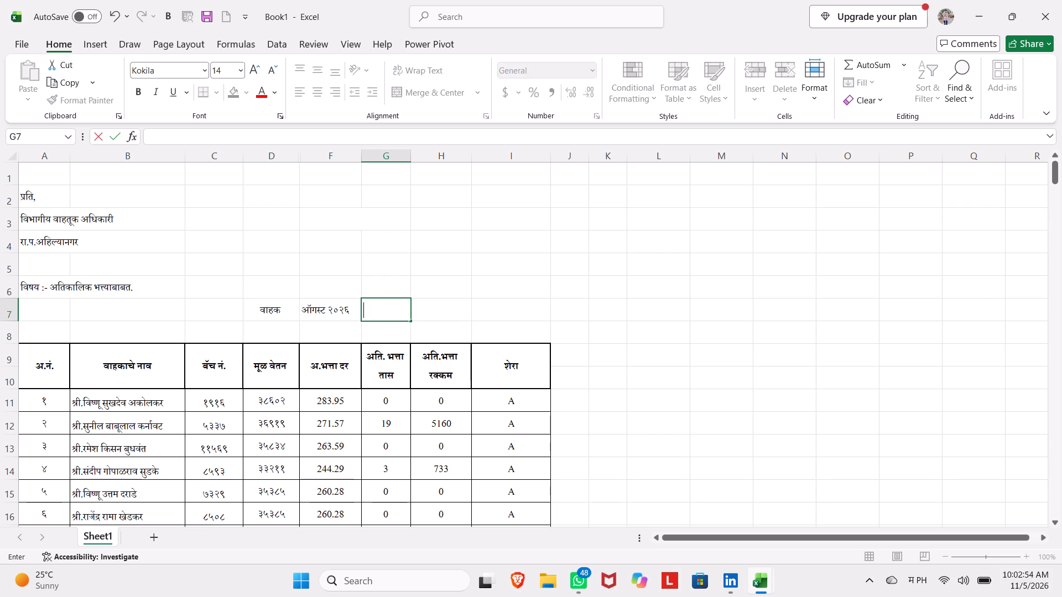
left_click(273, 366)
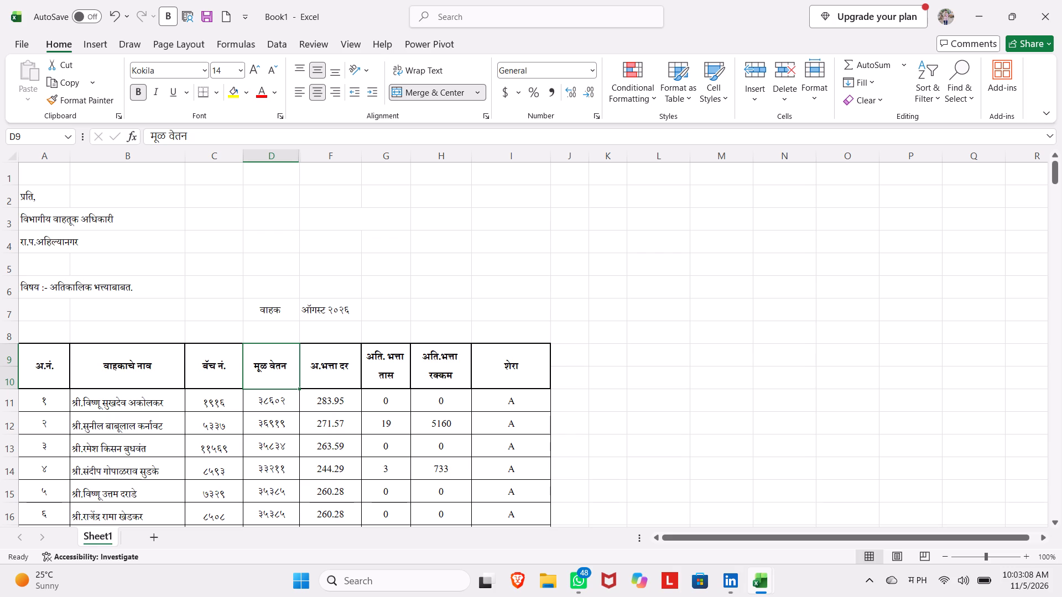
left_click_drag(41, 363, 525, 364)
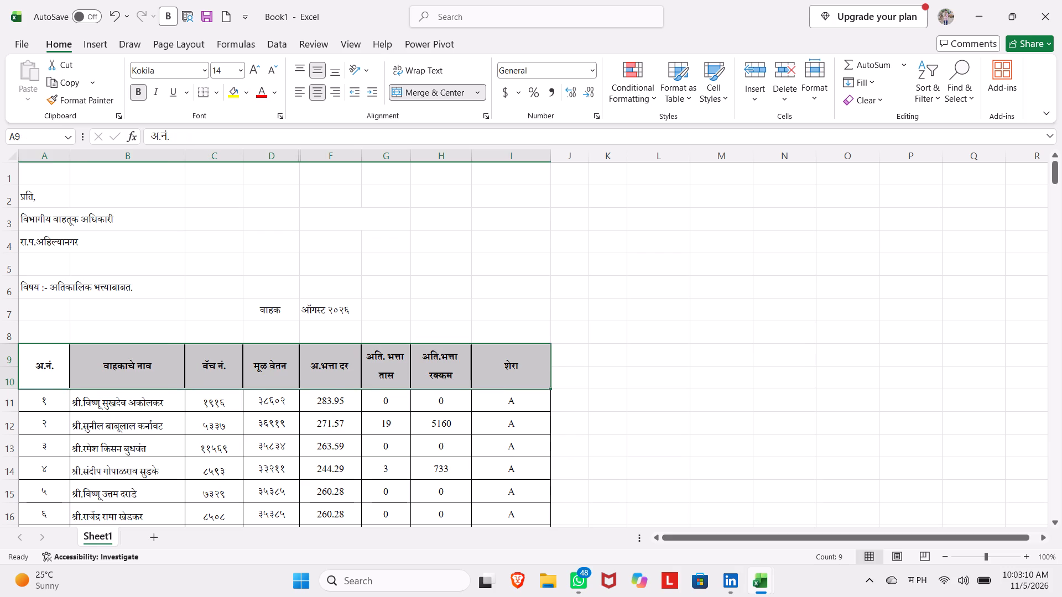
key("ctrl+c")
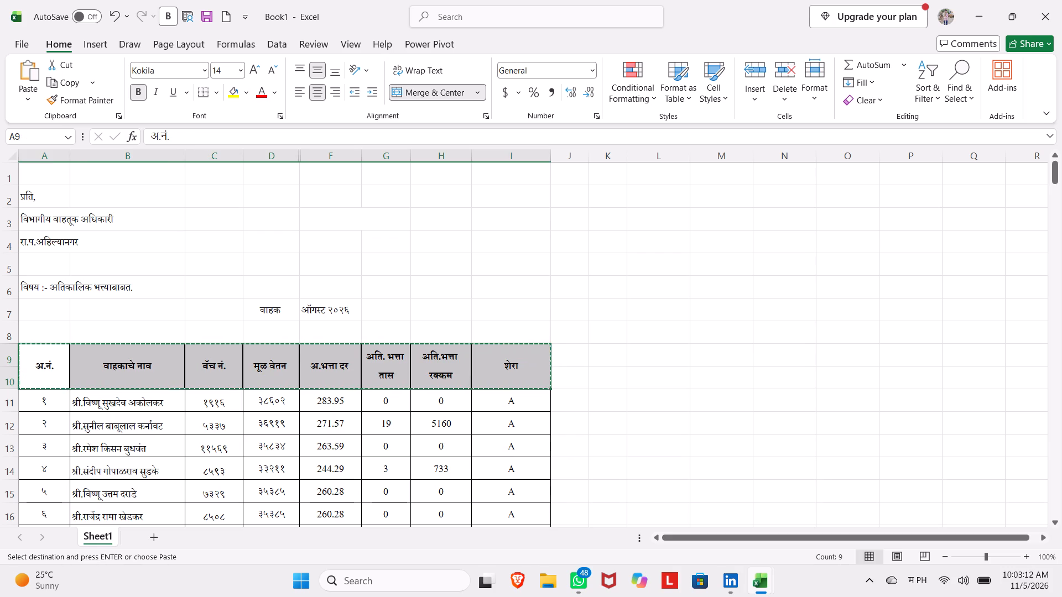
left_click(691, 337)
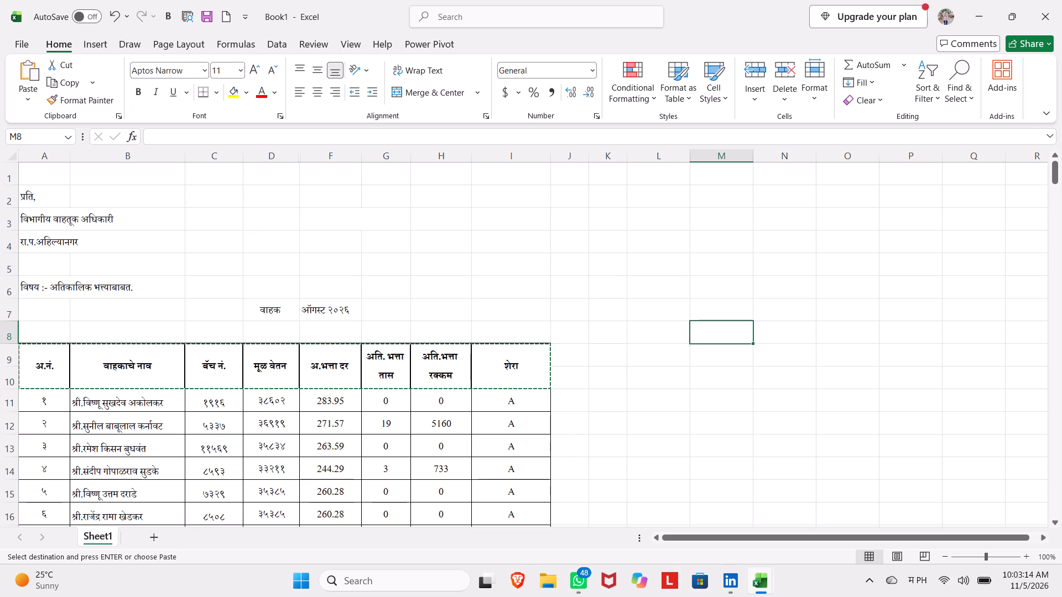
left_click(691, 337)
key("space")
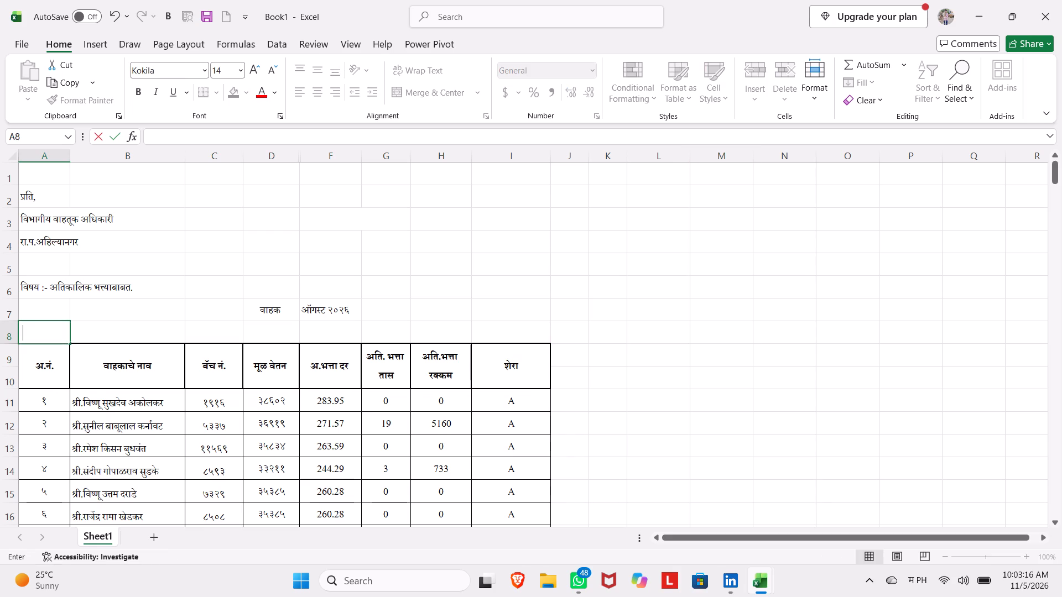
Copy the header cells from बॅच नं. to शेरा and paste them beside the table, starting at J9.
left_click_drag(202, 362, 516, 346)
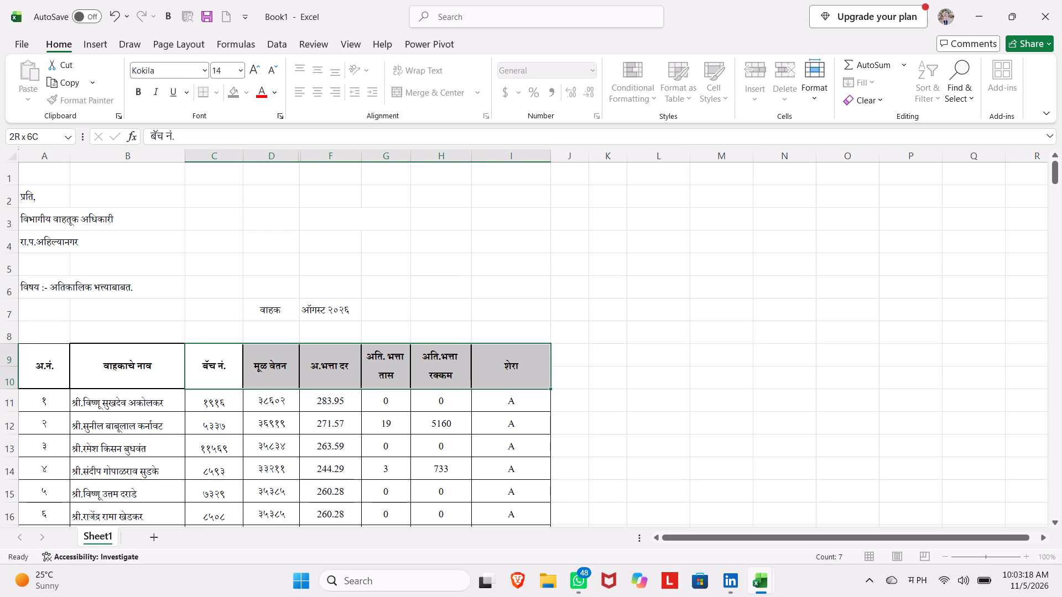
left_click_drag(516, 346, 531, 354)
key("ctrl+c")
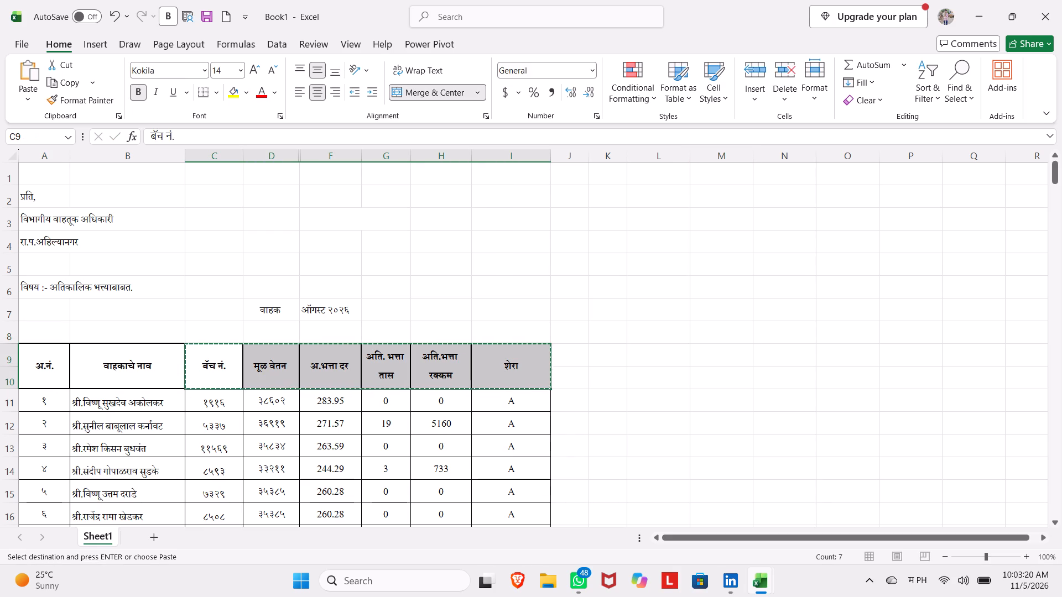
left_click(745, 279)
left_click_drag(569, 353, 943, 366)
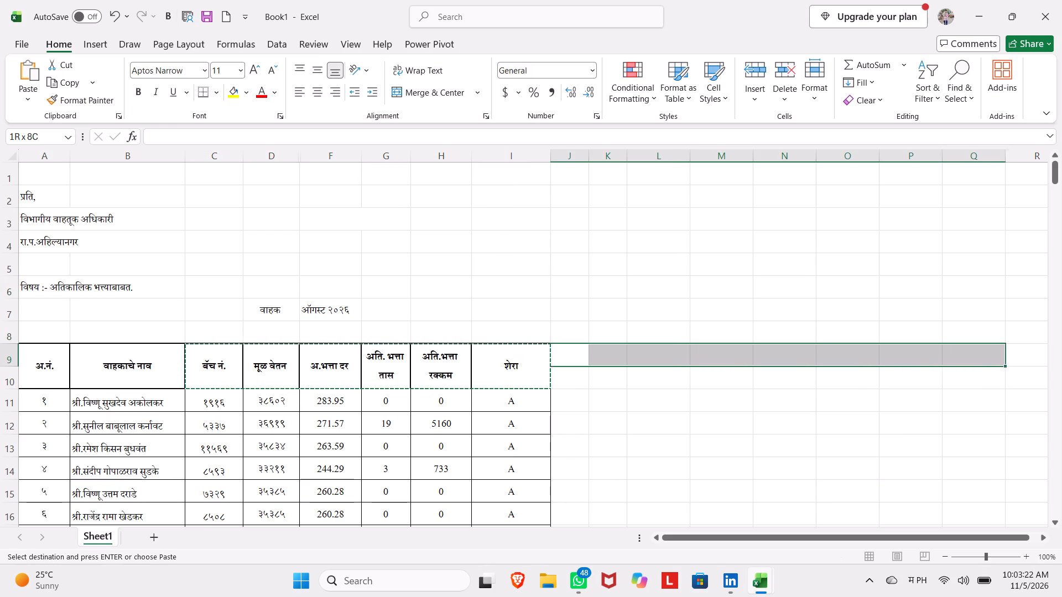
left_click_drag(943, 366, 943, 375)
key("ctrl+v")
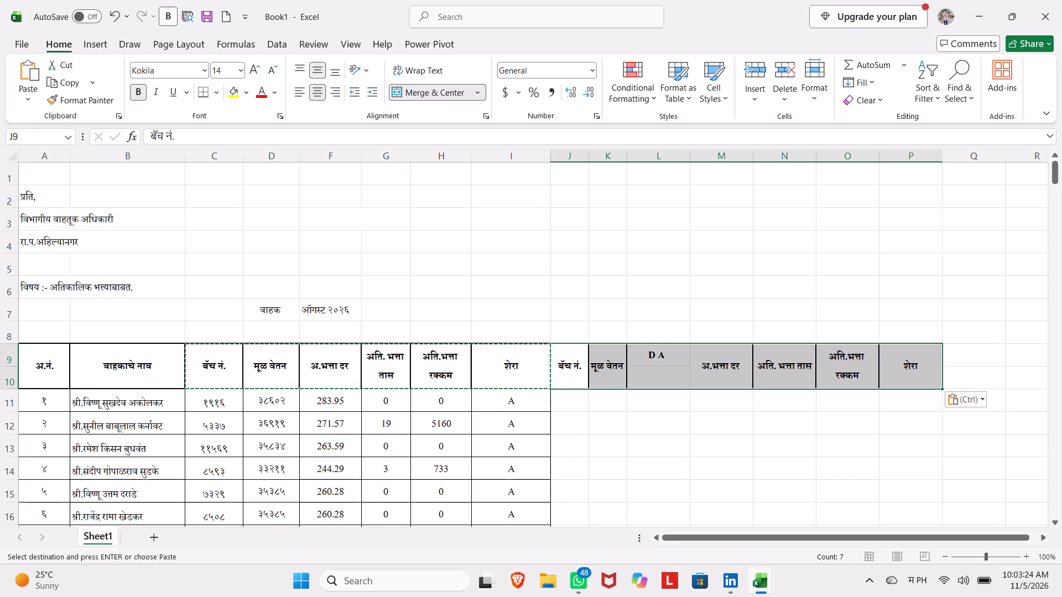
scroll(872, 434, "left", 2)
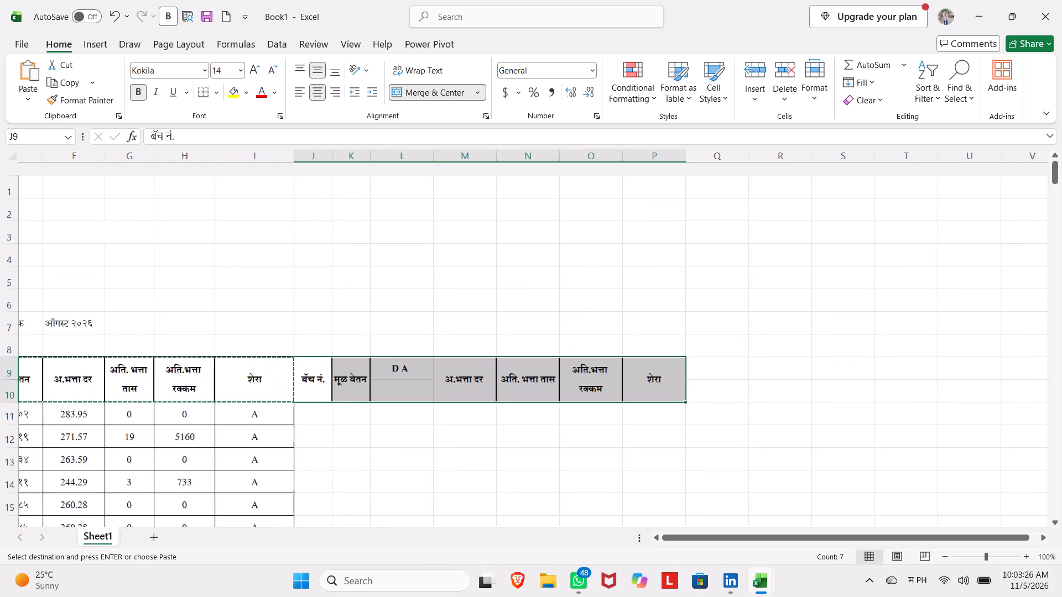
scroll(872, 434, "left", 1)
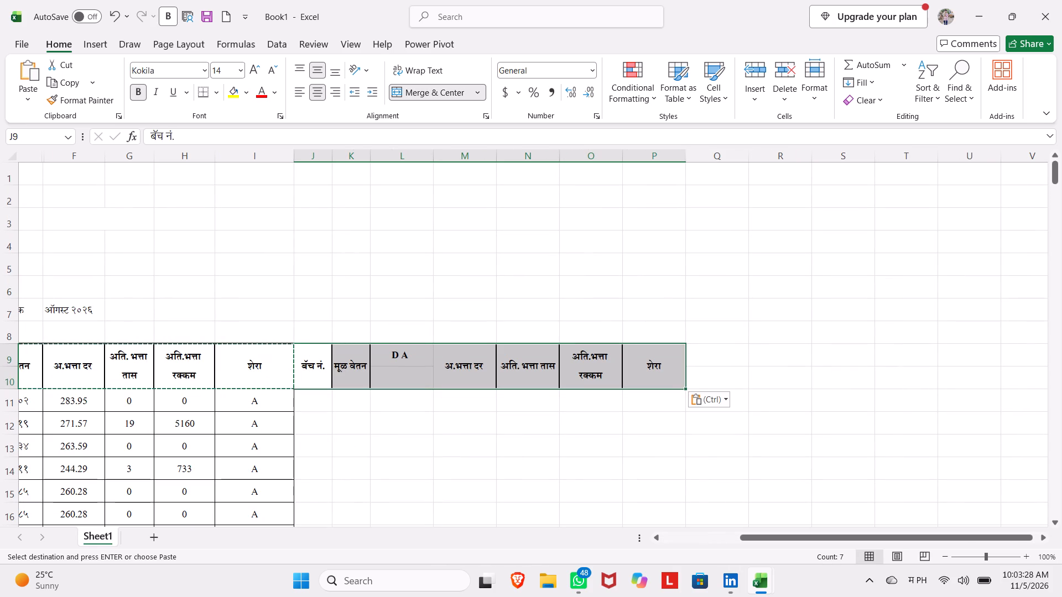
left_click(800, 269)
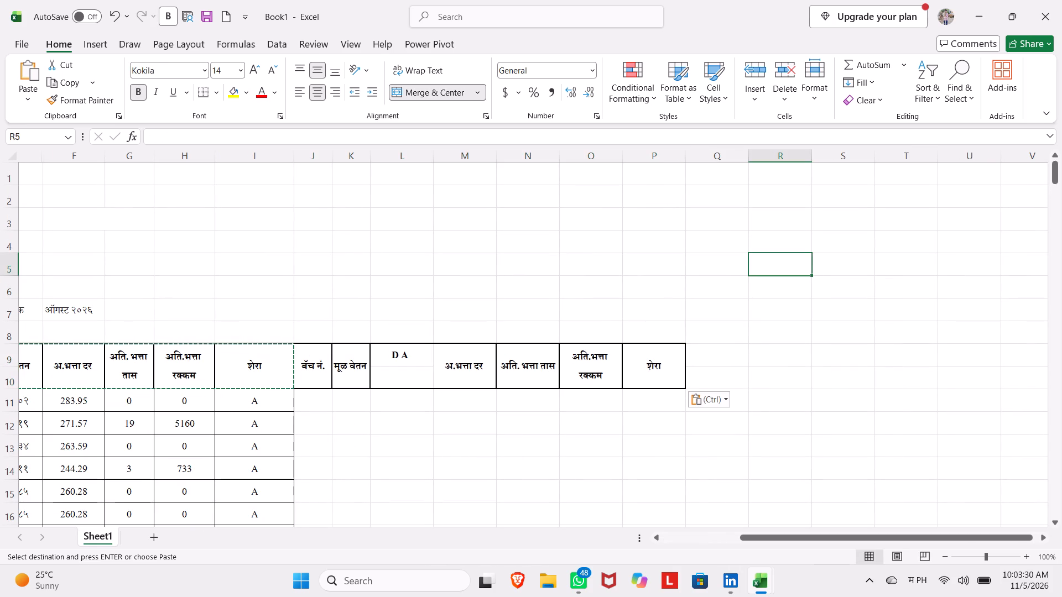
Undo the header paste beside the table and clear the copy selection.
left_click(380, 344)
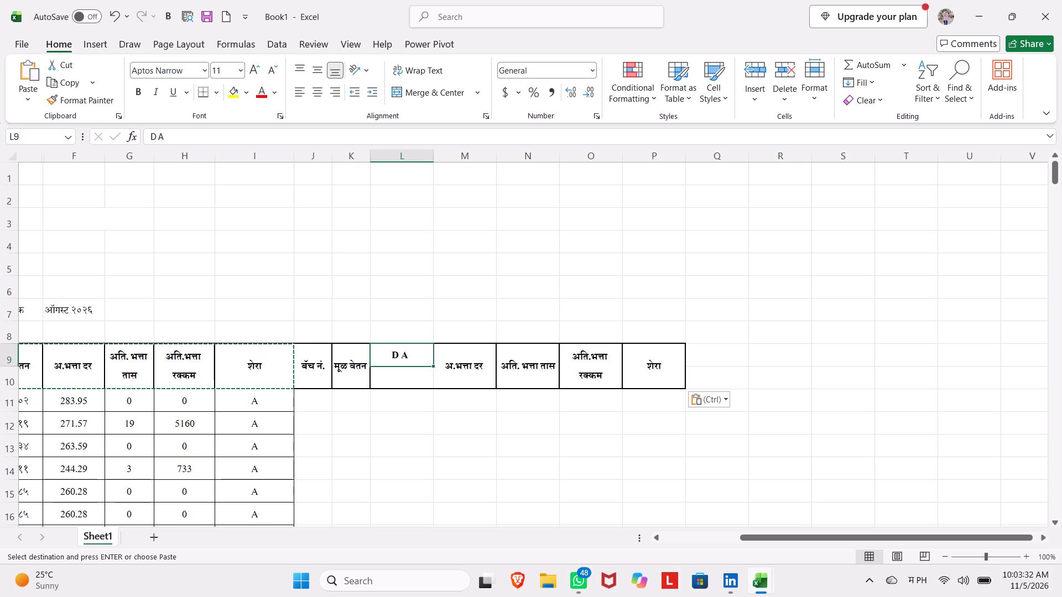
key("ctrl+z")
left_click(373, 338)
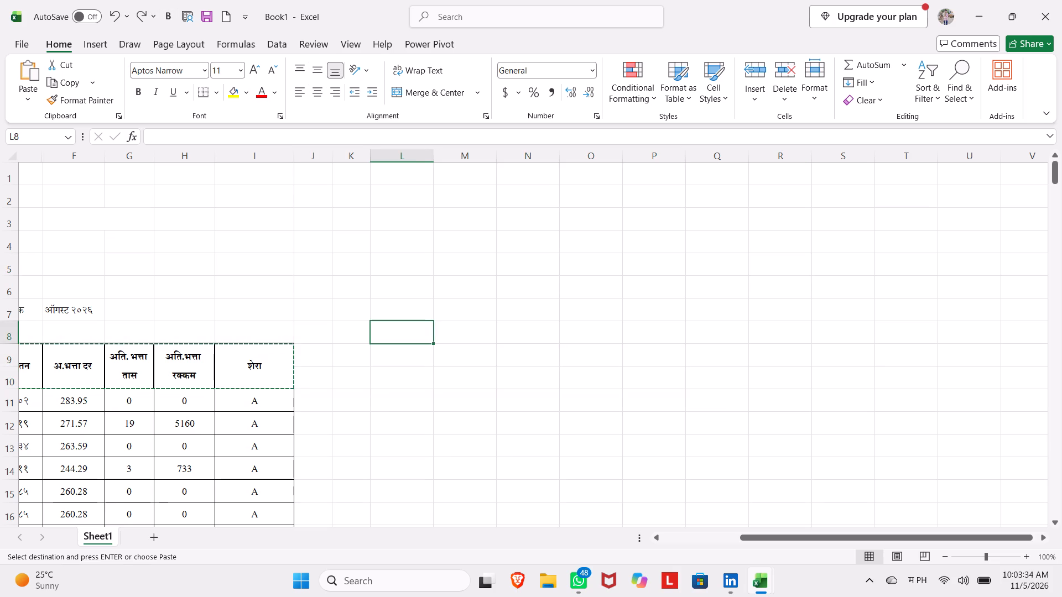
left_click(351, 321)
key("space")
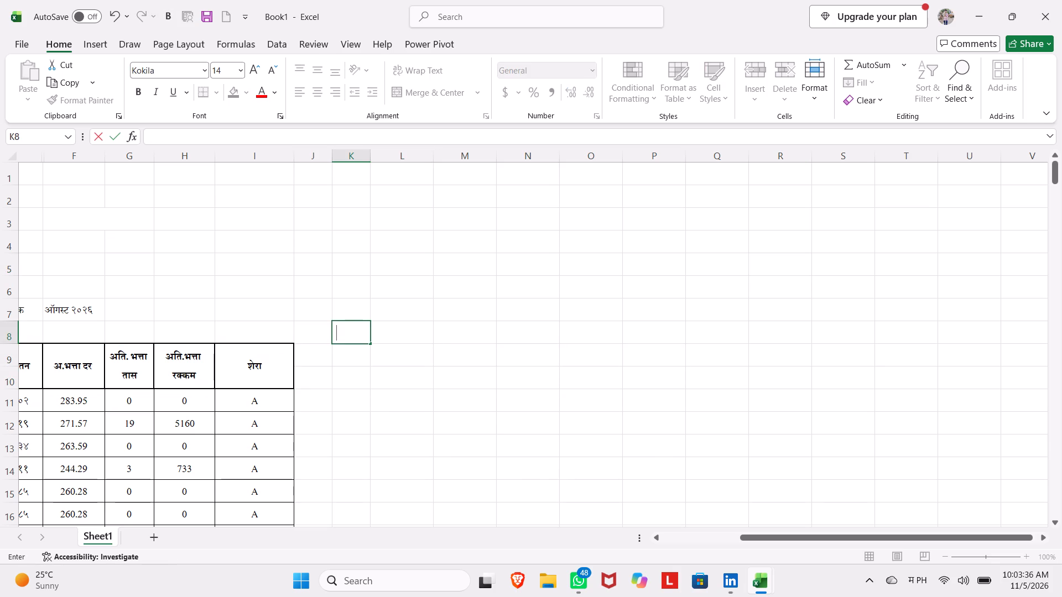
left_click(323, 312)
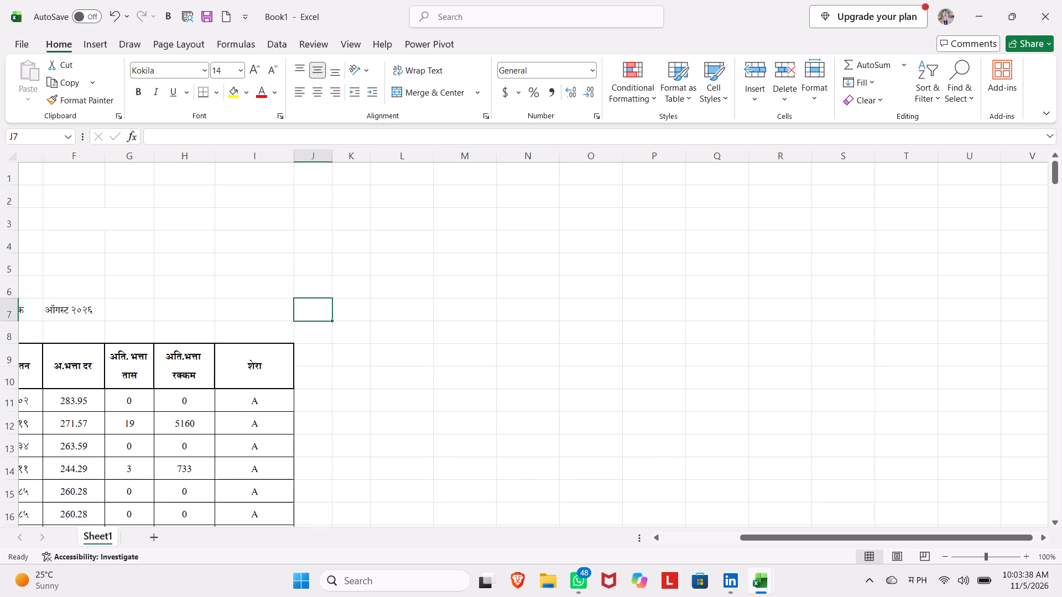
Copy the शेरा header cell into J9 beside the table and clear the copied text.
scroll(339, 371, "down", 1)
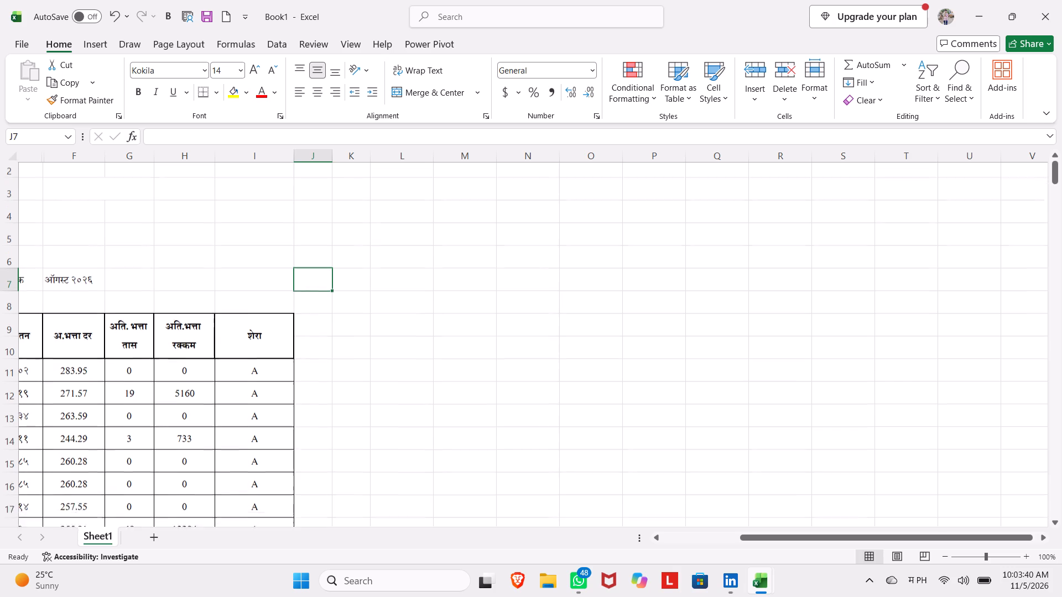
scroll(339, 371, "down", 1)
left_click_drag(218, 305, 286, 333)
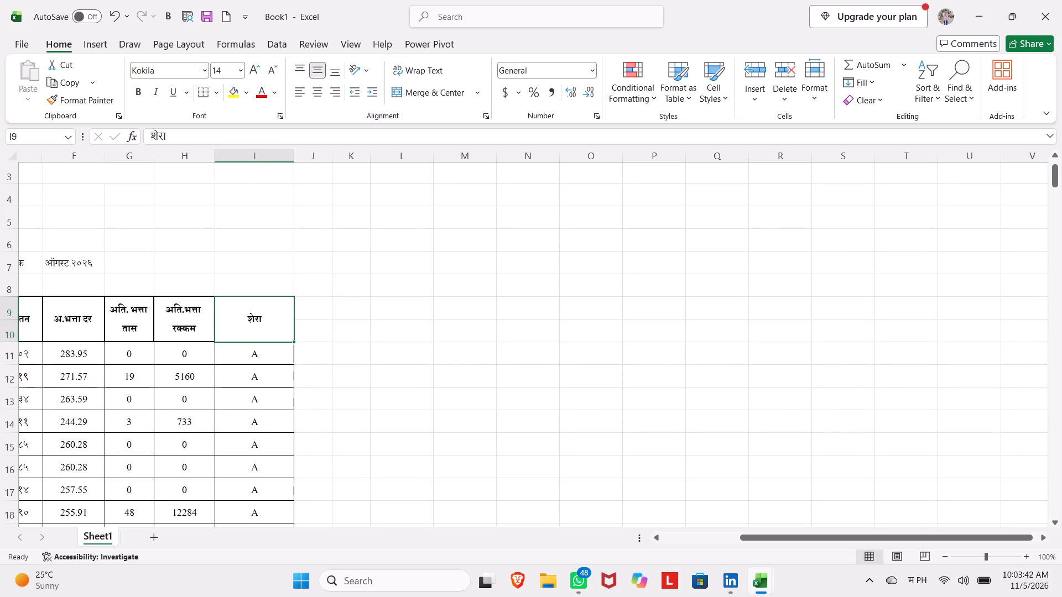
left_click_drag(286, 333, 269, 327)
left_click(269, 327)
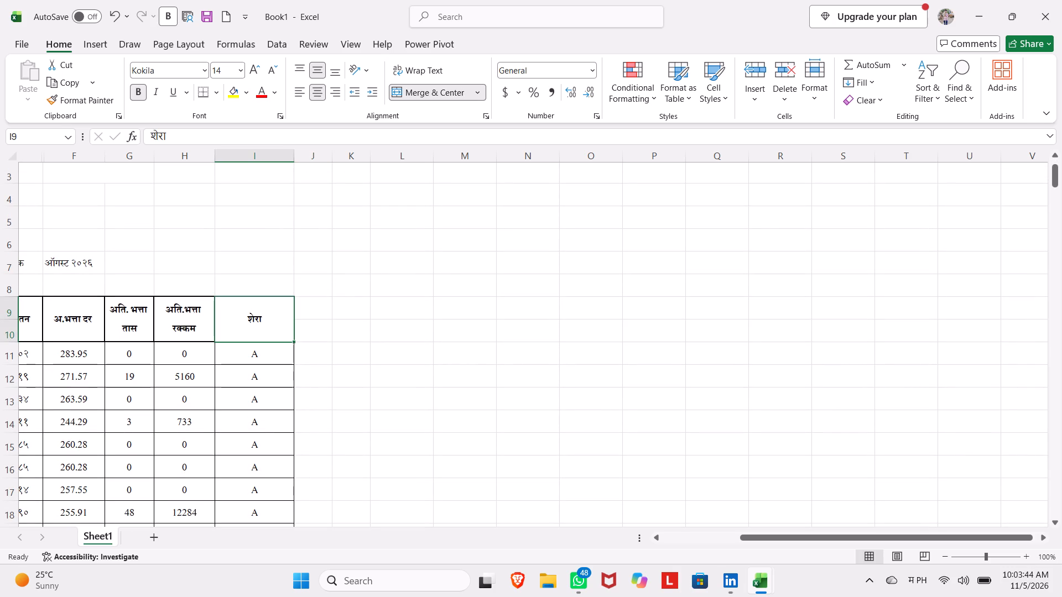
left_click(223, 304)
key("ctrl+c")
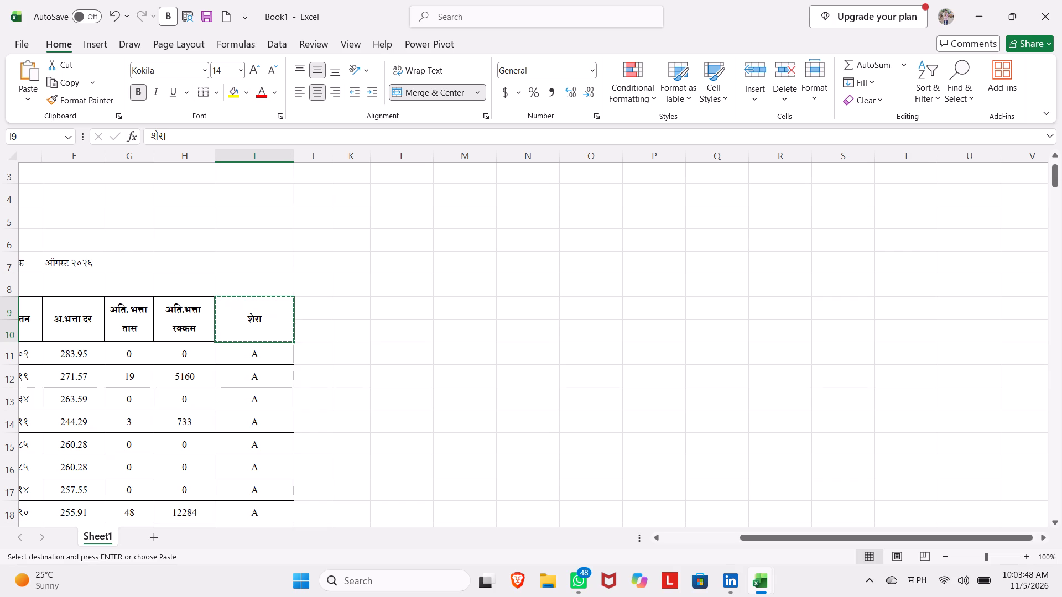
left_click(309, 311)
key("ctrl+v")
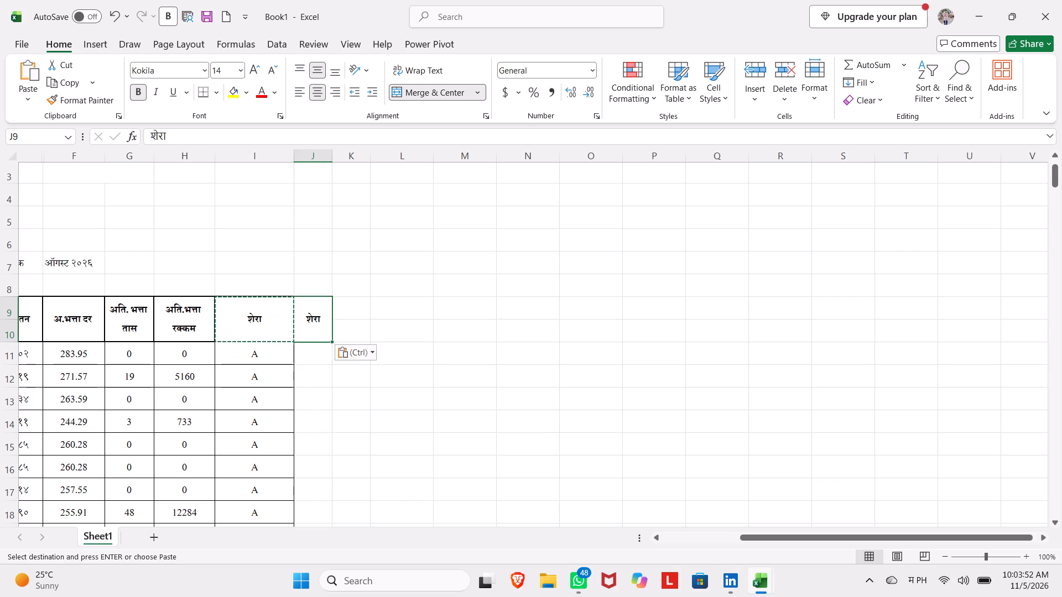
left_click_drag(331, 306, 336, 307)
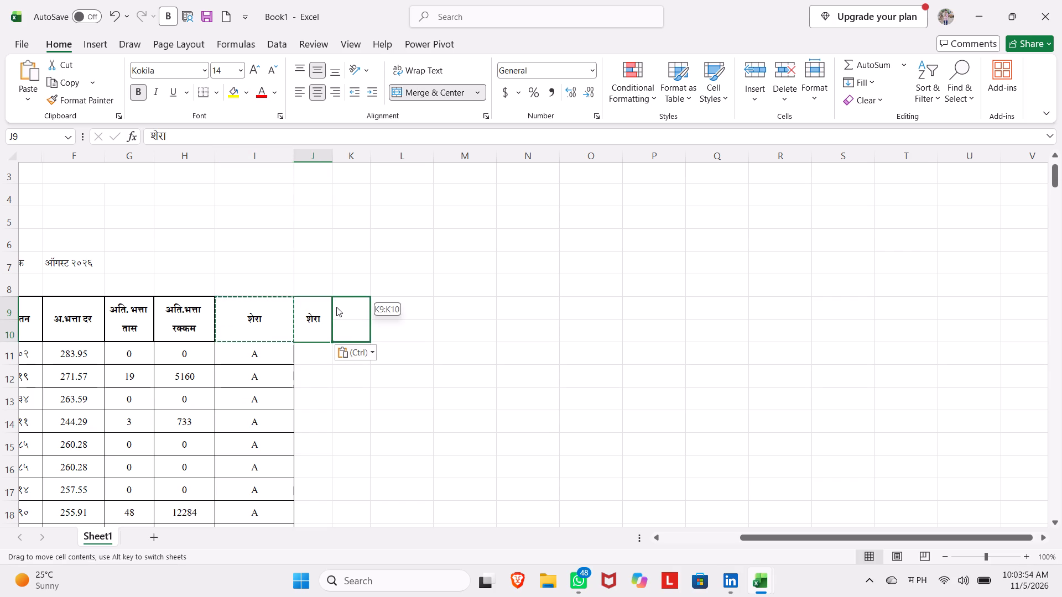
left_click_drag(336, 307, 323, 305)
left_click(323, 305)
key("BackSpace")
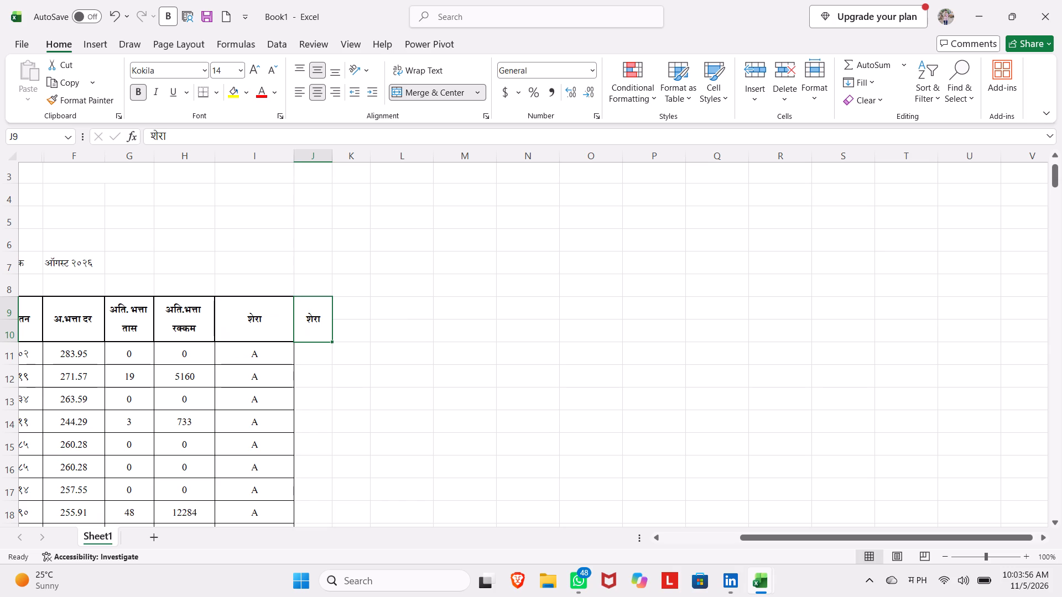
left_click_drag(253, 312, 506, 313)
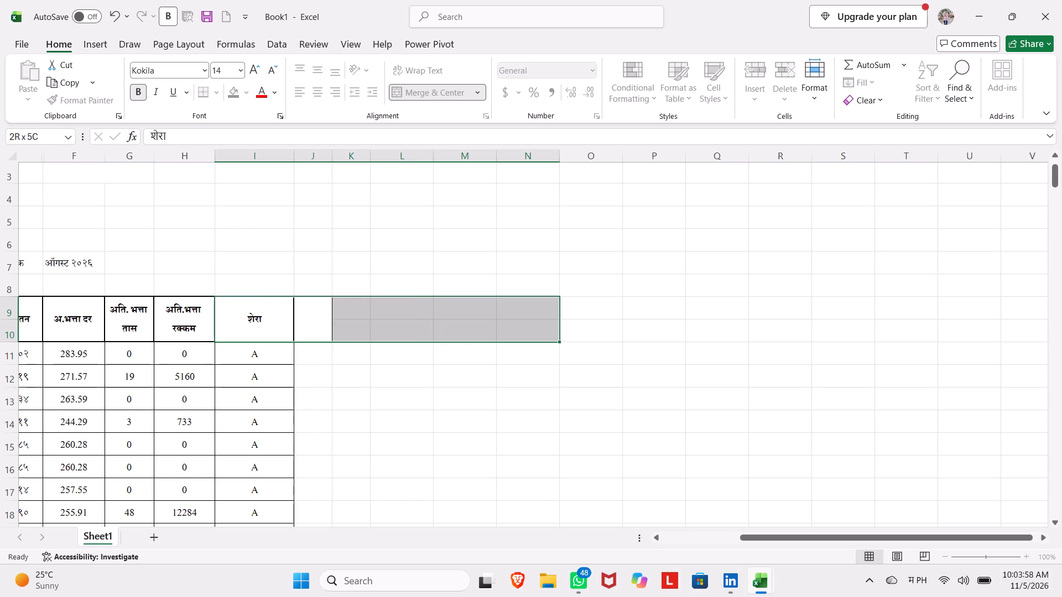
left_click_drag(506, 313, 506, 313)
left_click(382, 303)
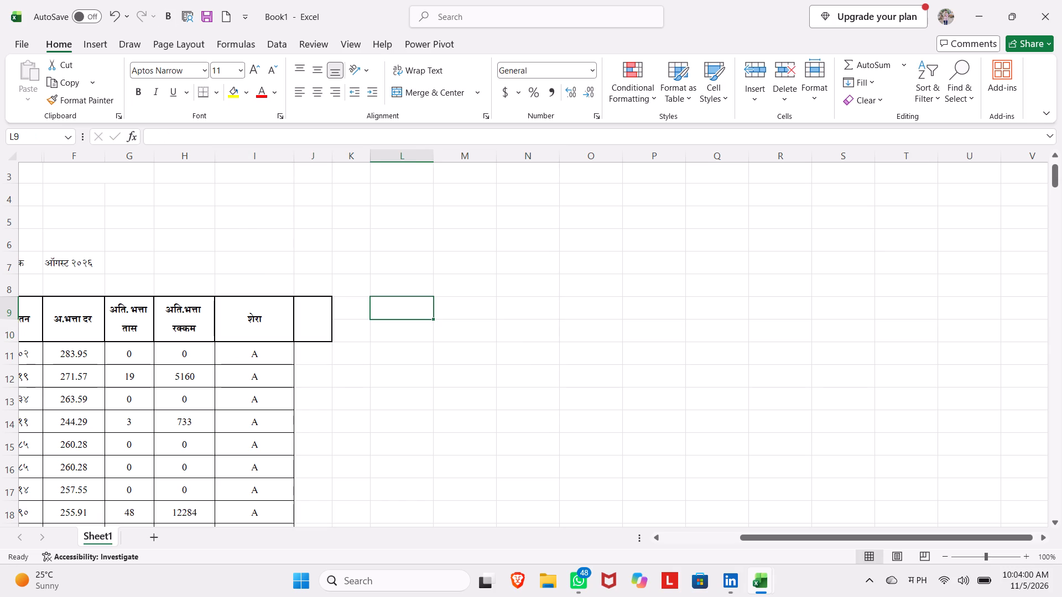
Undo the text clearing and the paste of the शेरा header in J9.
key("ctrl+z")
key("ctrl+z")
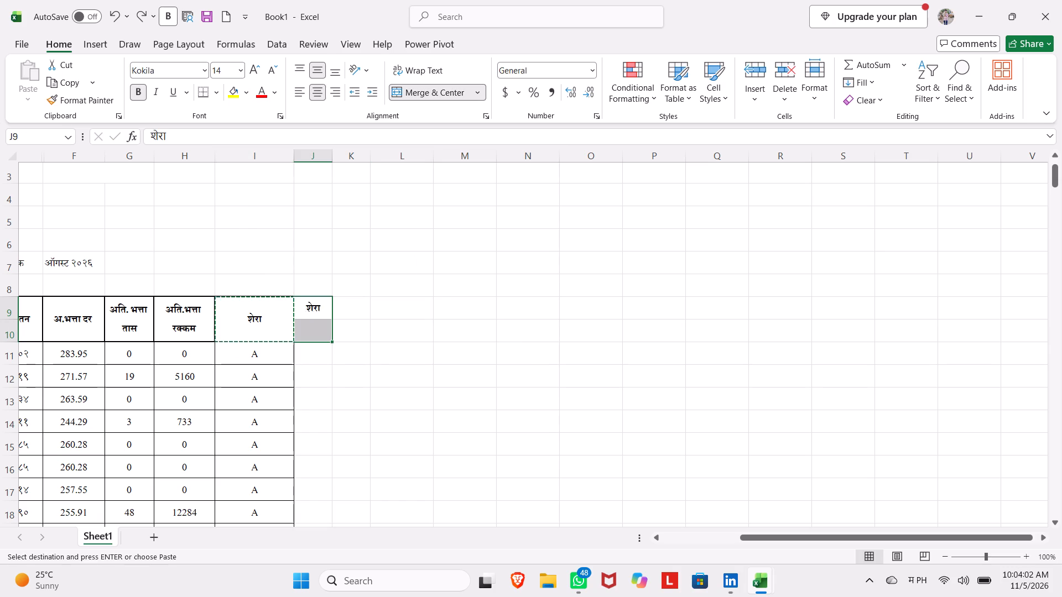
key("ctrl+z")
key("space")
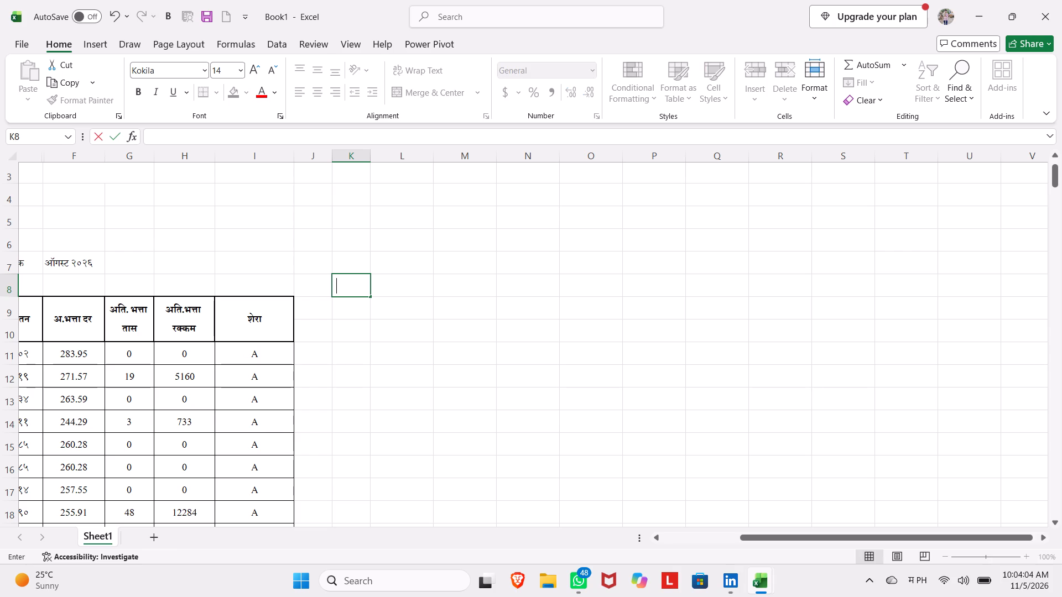
Copy the header cells from बॅच नं. to अति.भत्ता रक्कम and paste them beside the table, starting at K9.
scroll(248, 352, "right", 3)
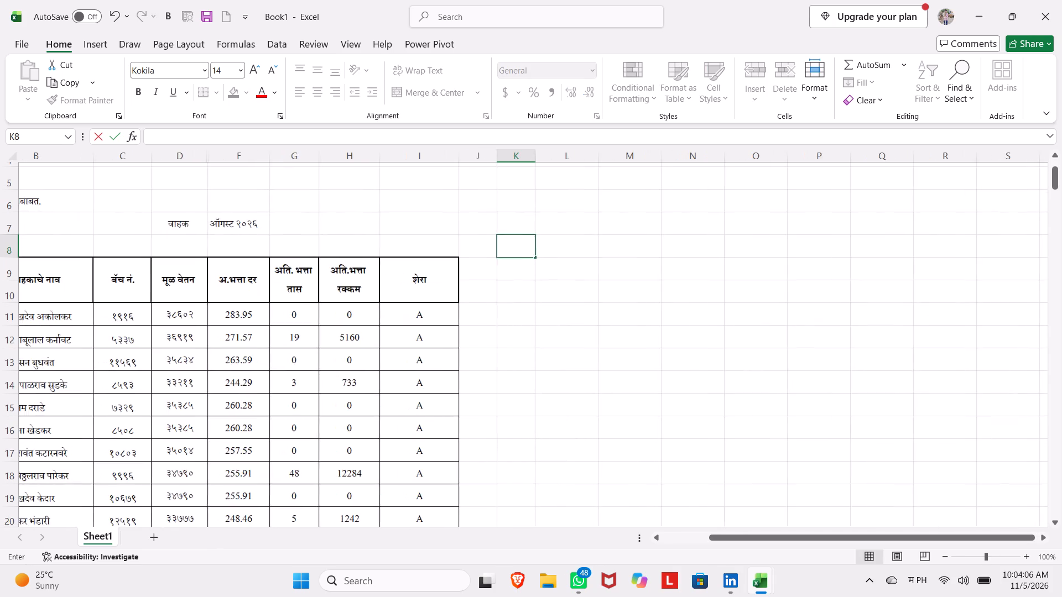
scroll(248, 352, "right", 1)
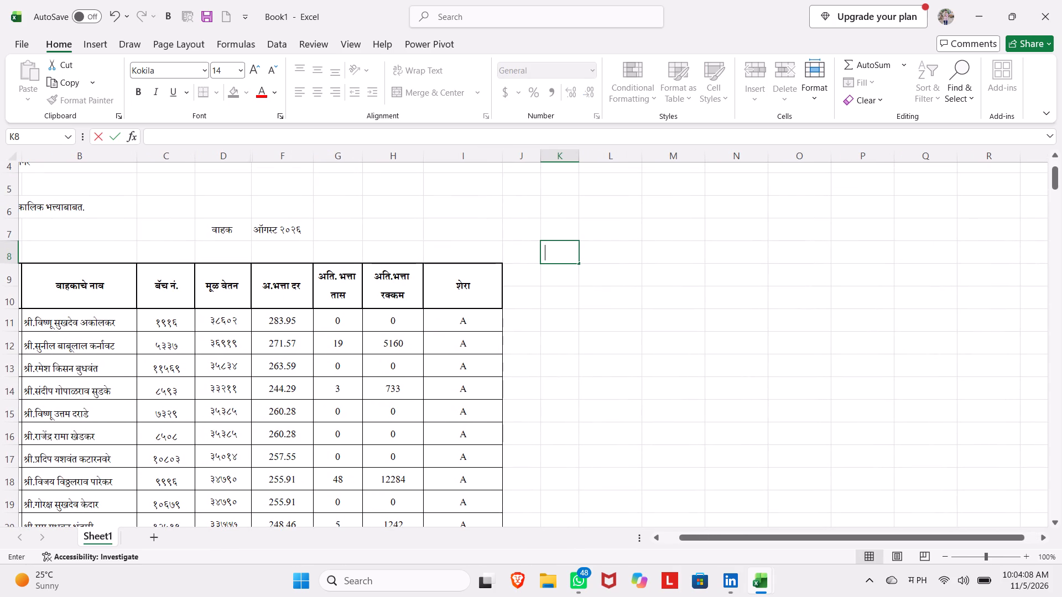
left_click_drag(149, 271, 150, 271)
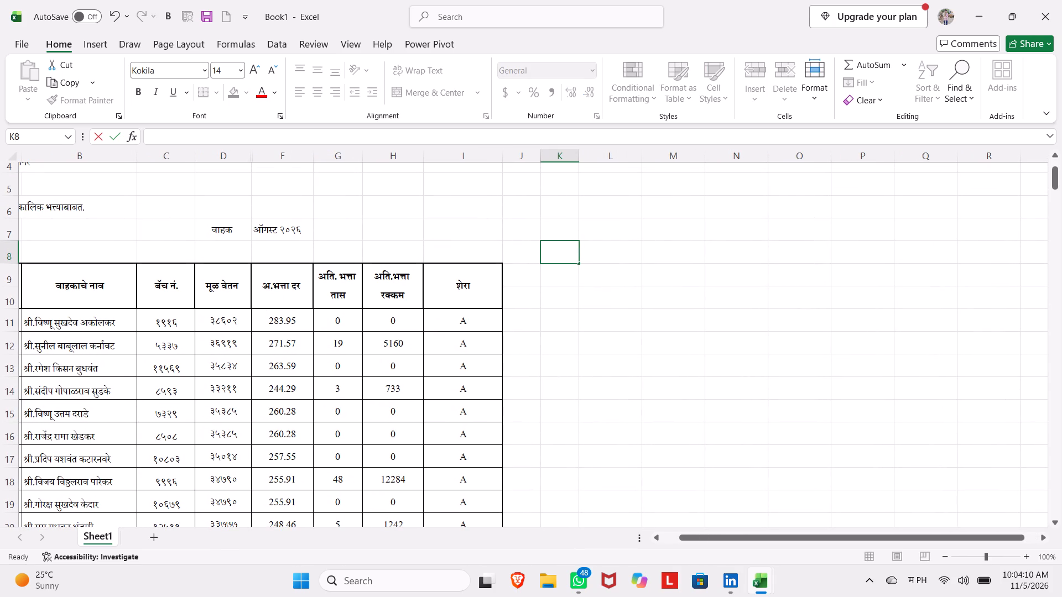
left_click_drag(150, 271, 164, 276)
left_click_drag(164, 276, 365, 294)
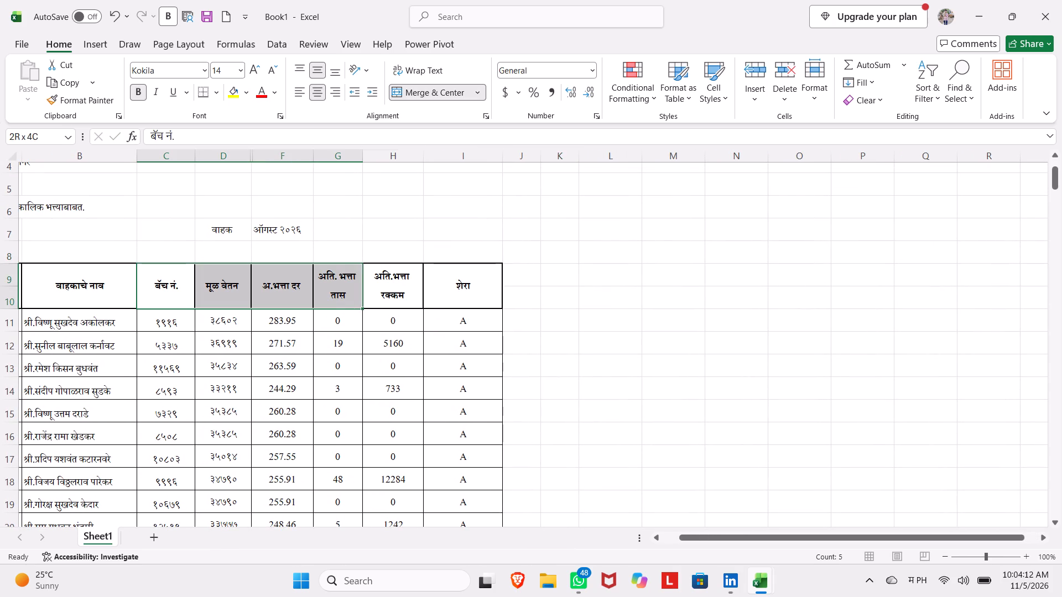
left_click_drag(365, 294, 404, 296)
key("ctrl+c")
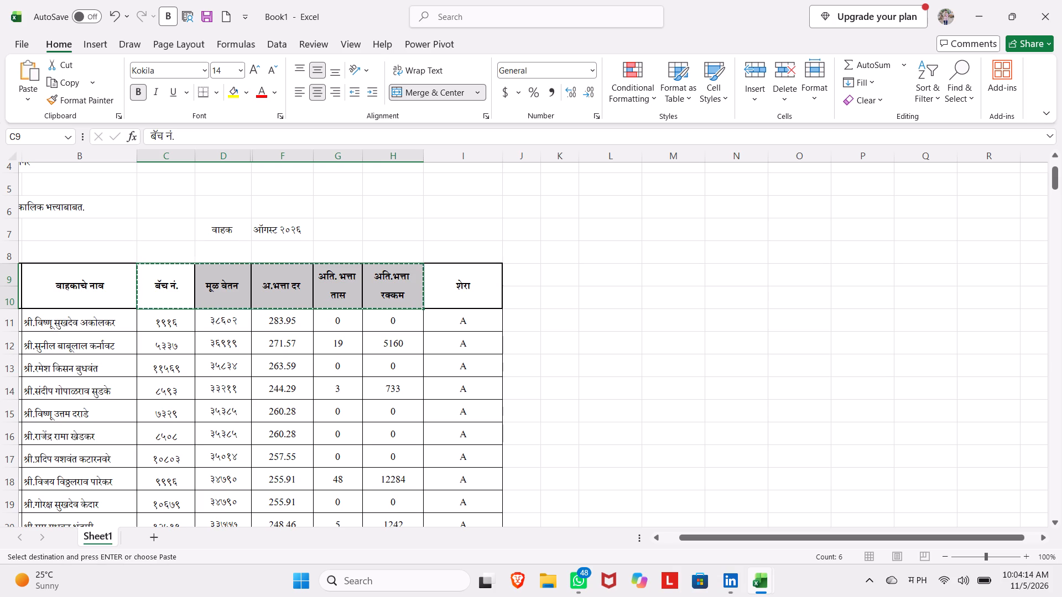
left_click(551, 276)
left_click_drag(551, 276, 787, 284)
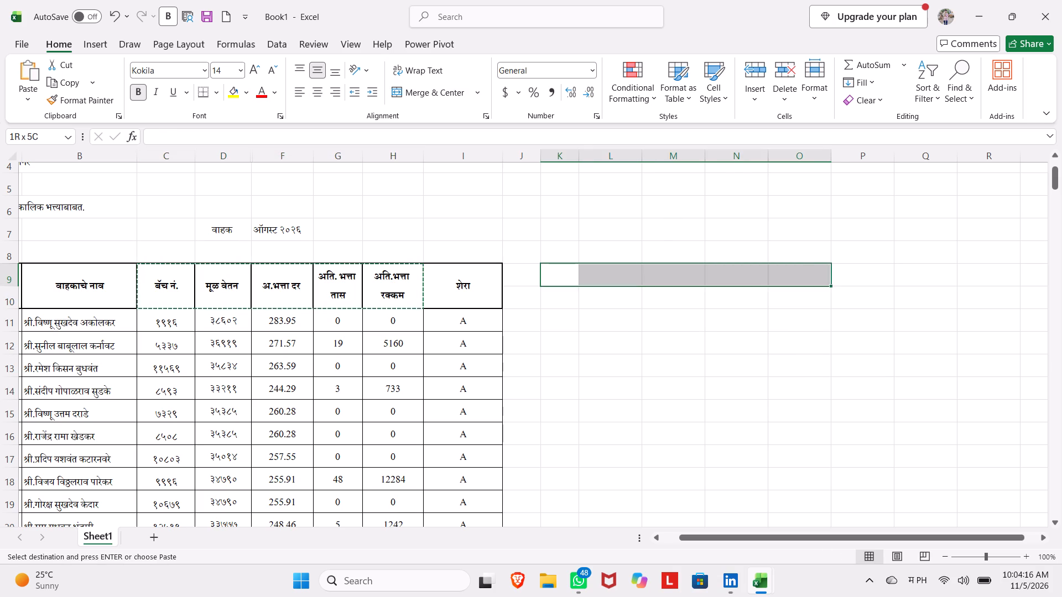
left_click_drag(787, 284, 889, 307)
key("ctrl+v")
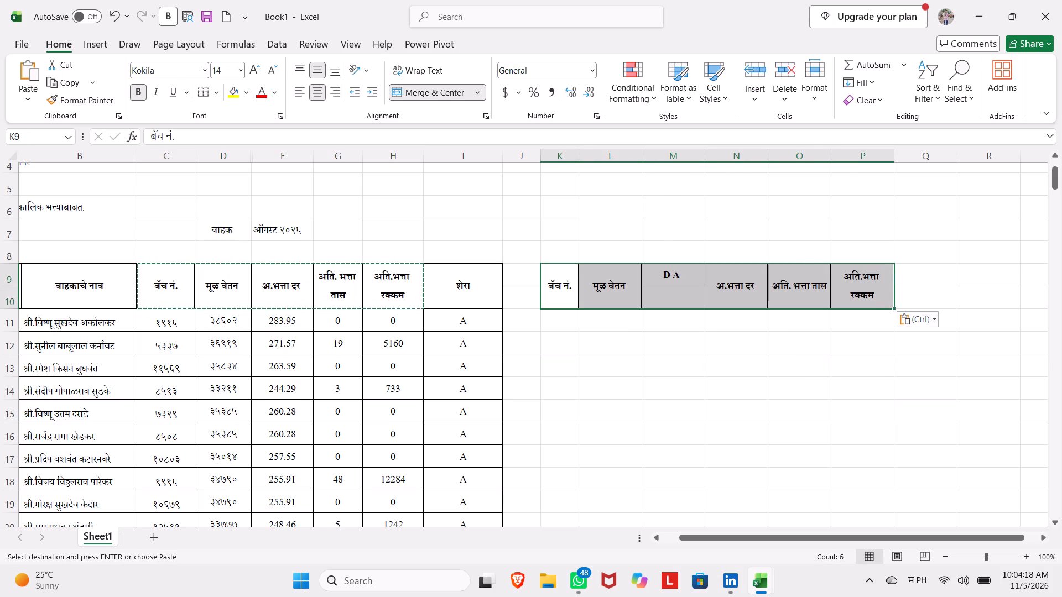
left_click(761, 403)
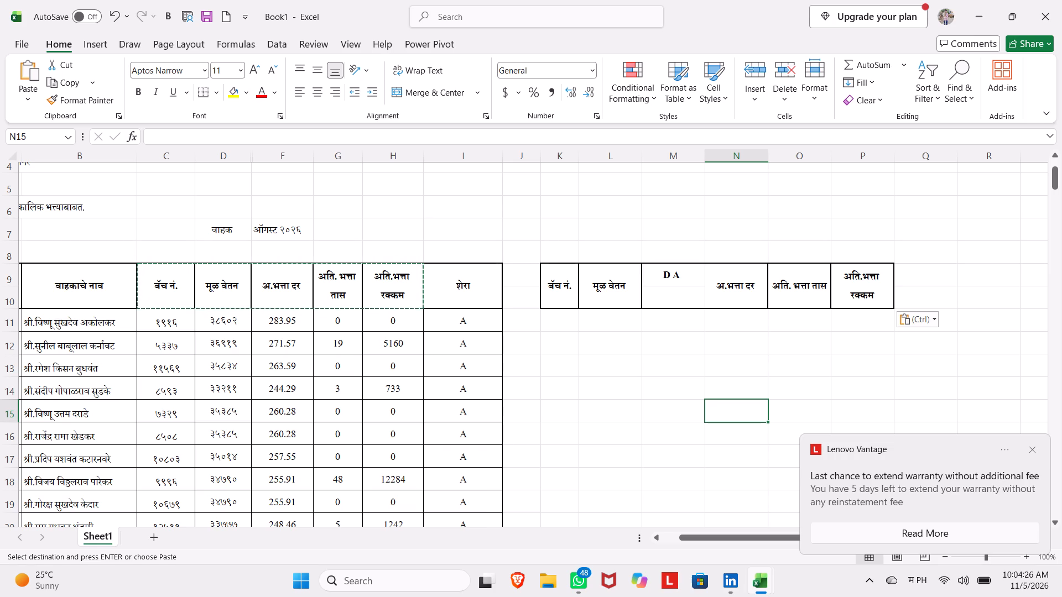
Delete column K with the copied बॅच नं. header and the empty column J beside the table.
left_click(564, 287)
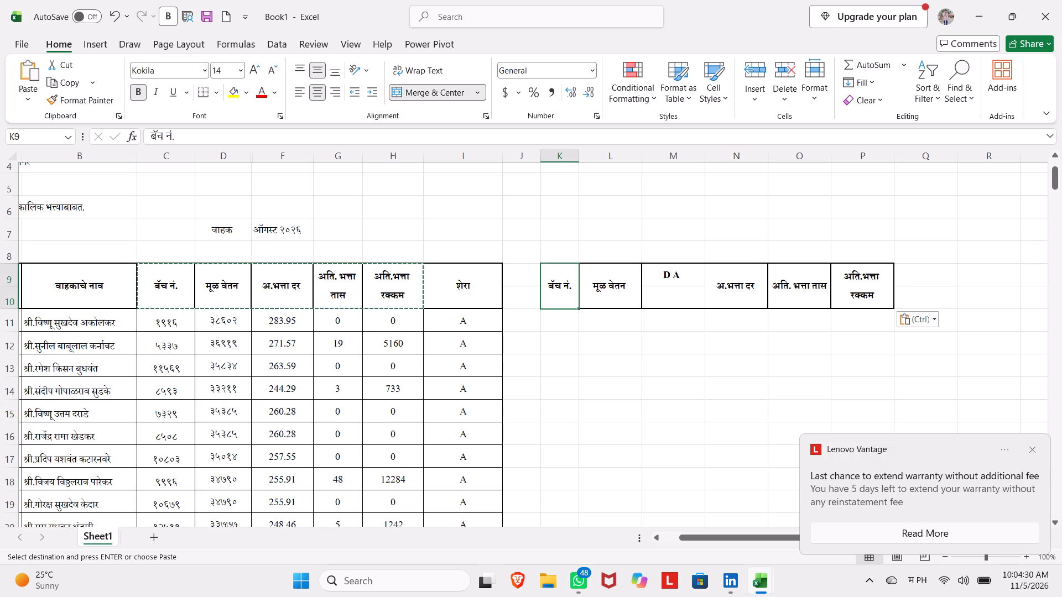
right_click(563, 161)
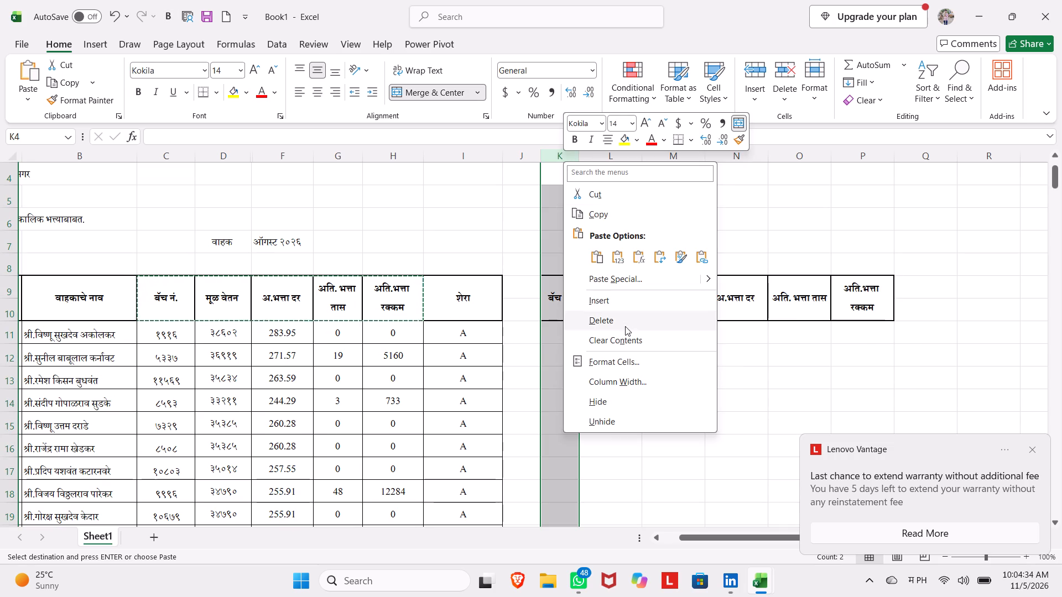
left_click(624, 324)
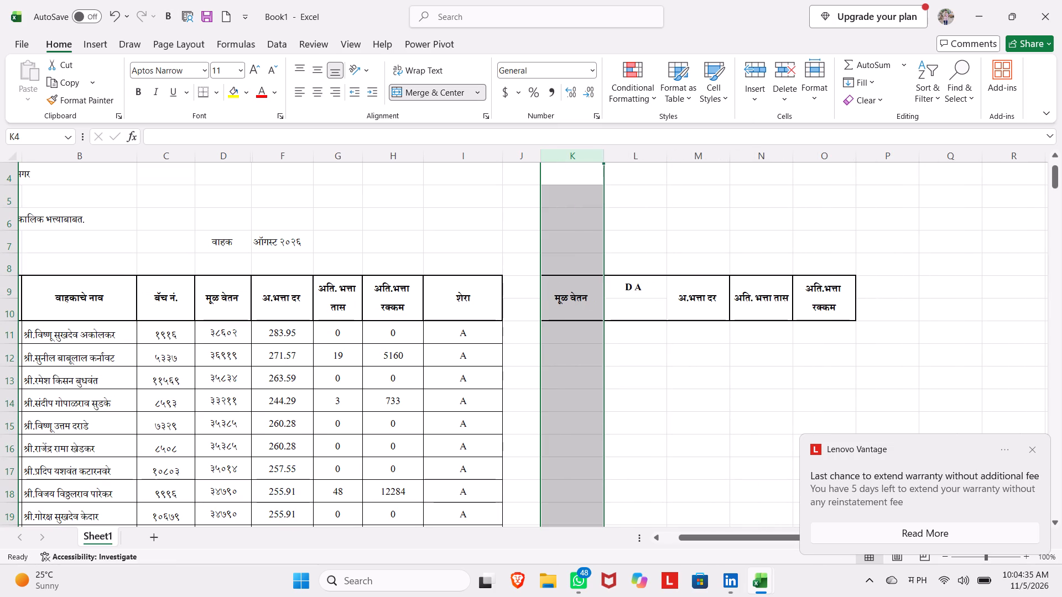
right_click(515, 160)
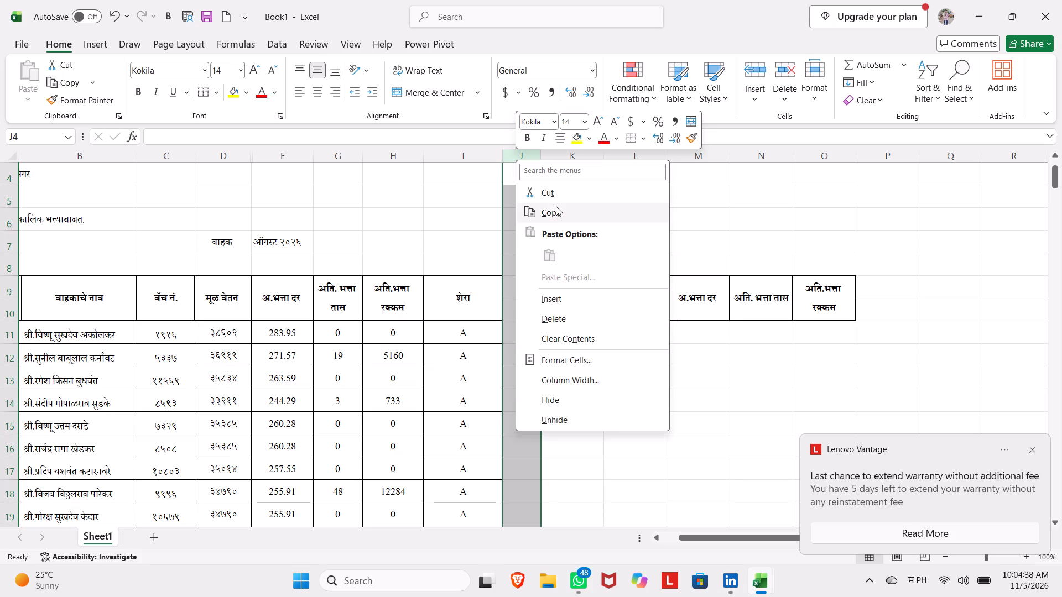
left_click(564, 313)
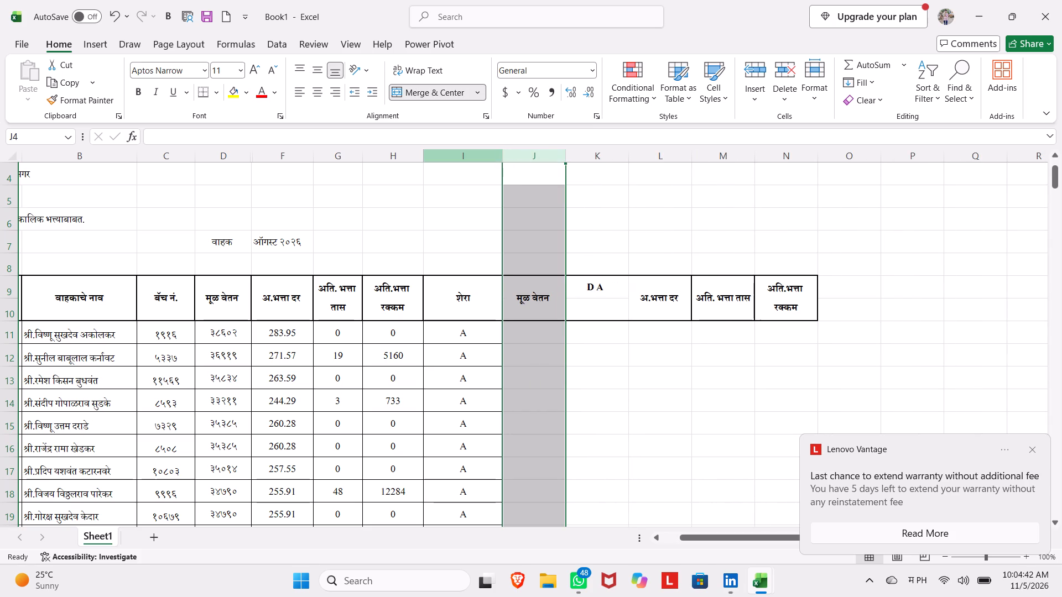
Delete the शेरा column I from the table.
right_click(454, 159)
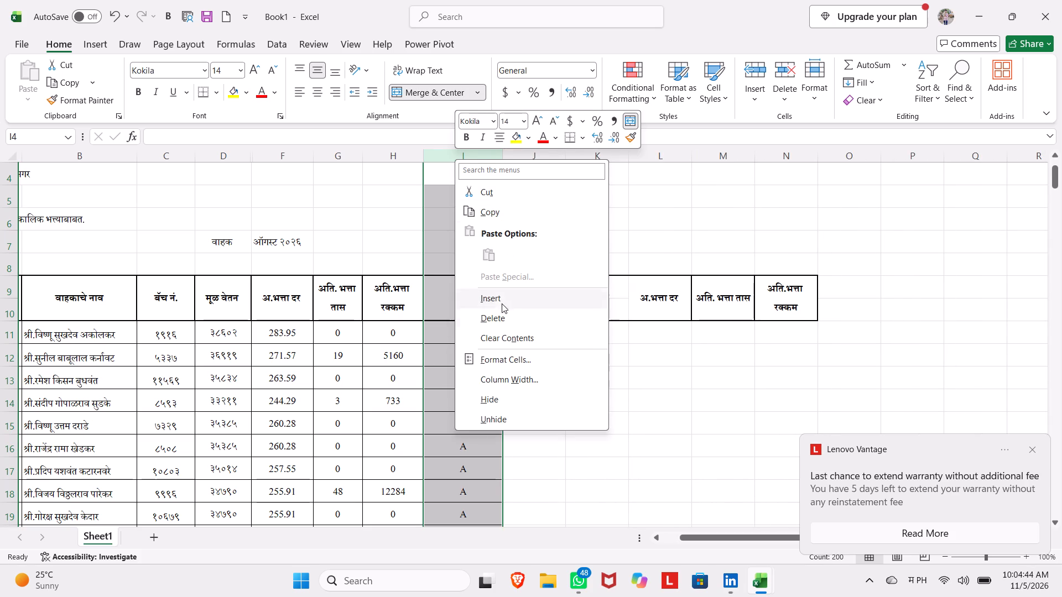
left_click(496, 320)
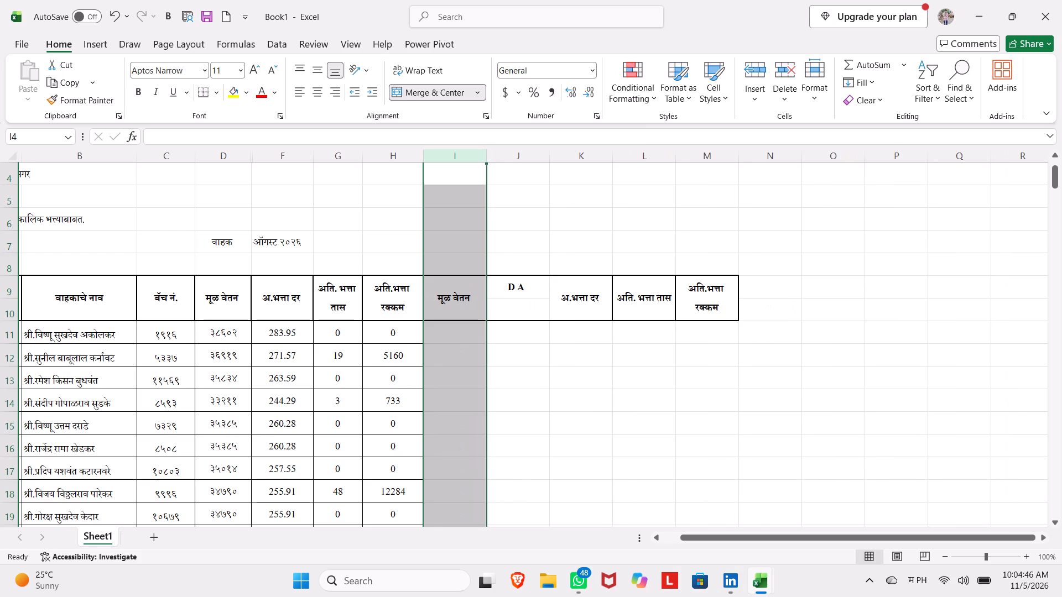
left_click(527, 397)
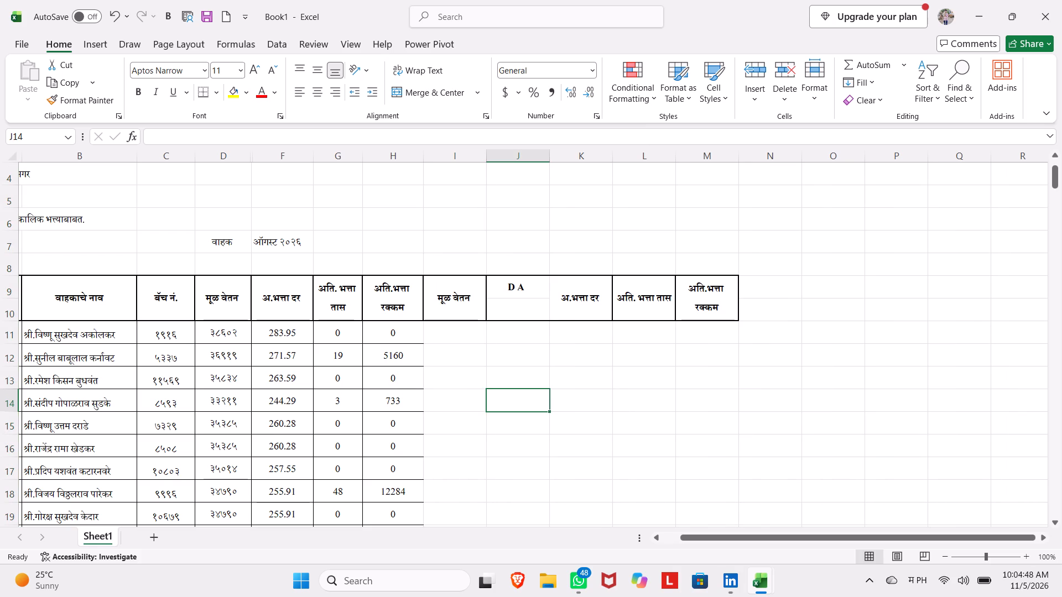
Delete the D A and अ.भत्ता दर columns from the copied headers.
right_click(507, 156)
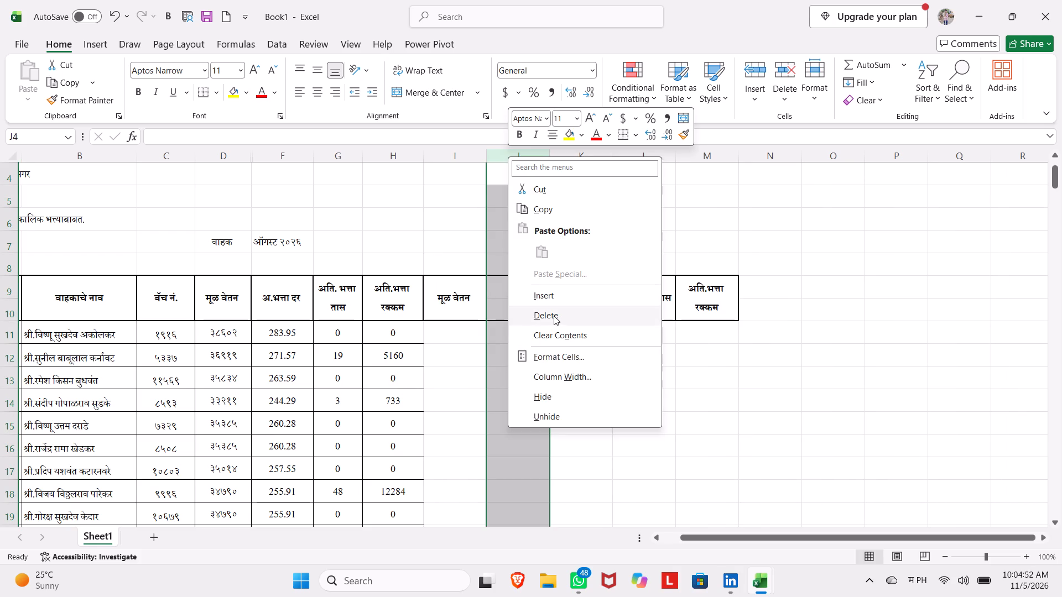
left_click(554, 316)
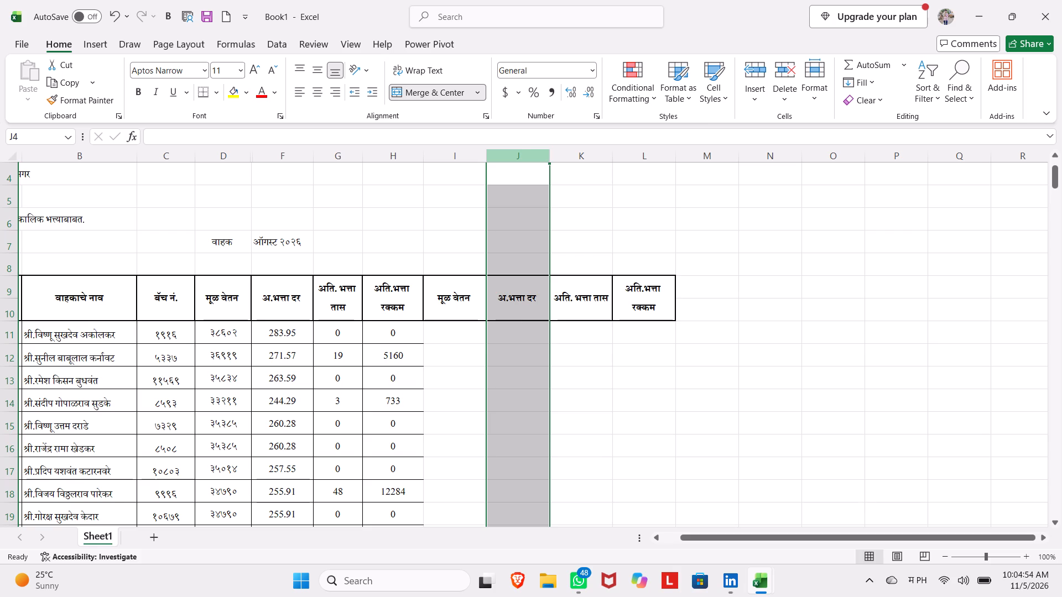
right_click(521, 158)
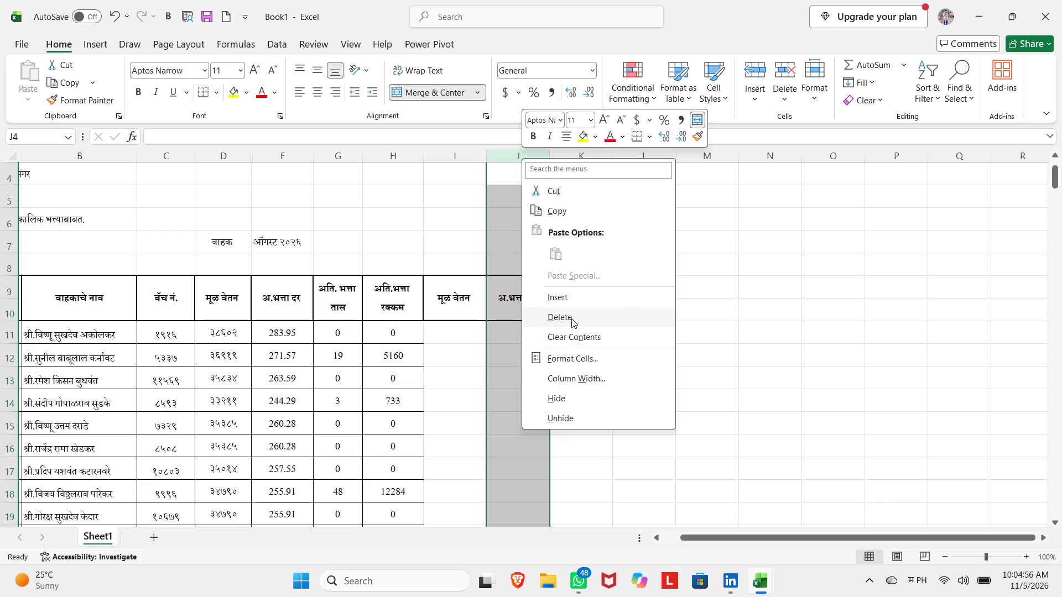
left_click(571, 318)
left_click(710, 216)
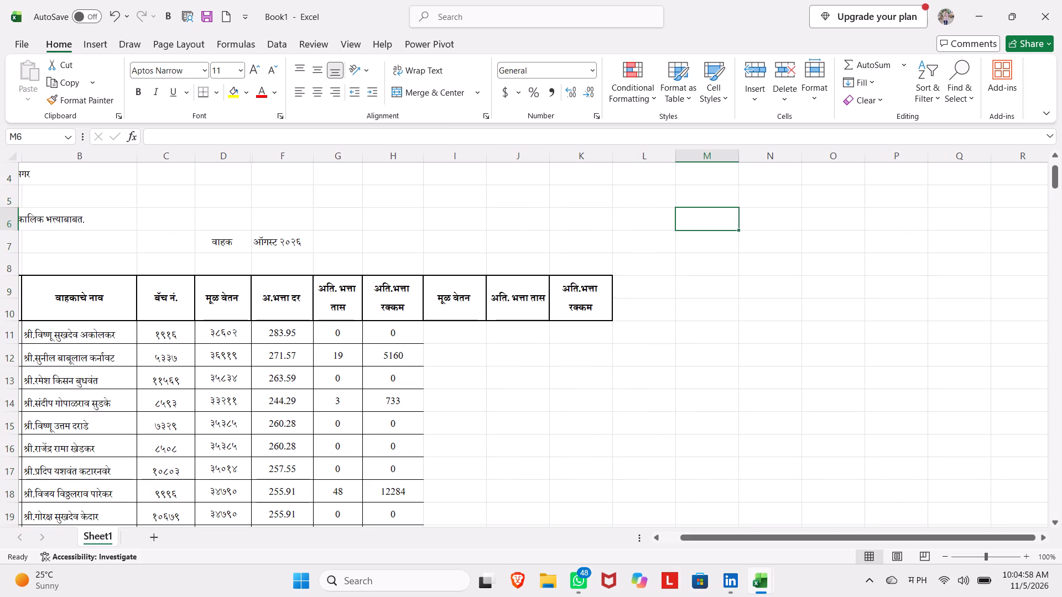
Clear the copied अति.भत्ता रक्कम header text from K9, keeping the bordered cell empty.
left_click(589, 307)
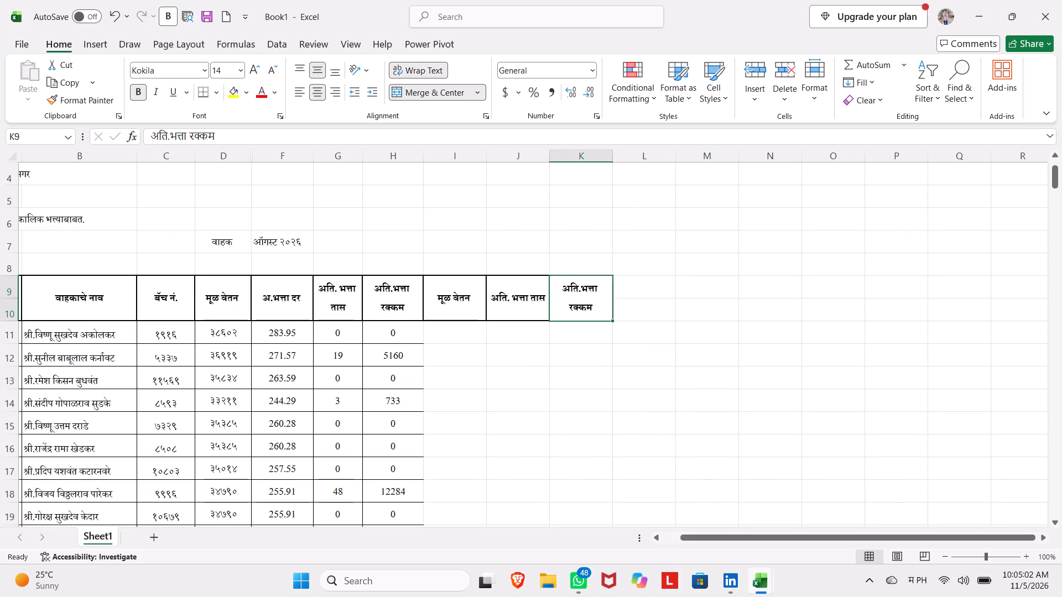
double_click(589, 307)
key("BackSpace")
key("BackSpace")
key("BackSpace")
key("BackSpace")
key("BackSpace")
key("BackSpace")
key("BackSpace")
key("BackSpace")
key("BackSpace")
key("BackSpace")
key("BackSpace")
key("BackSpace")
key("BackSpace")
key("BackSpace")
key("BackSpace")
key("BackSpace")
key("BackSpace")
key("BackSpace")
key("BackSpace")
key("BackSpace")
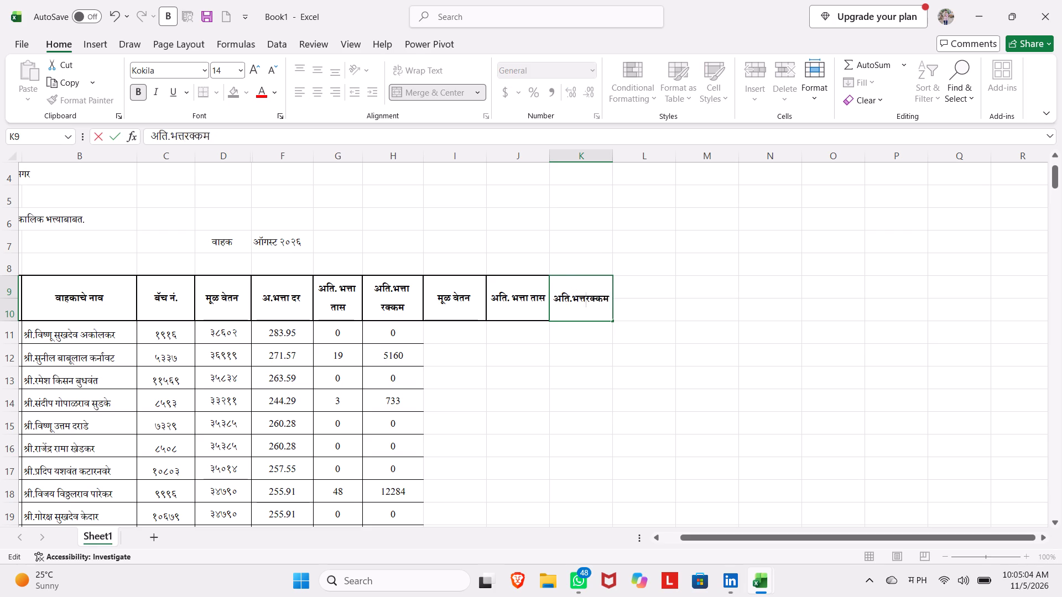
key("Right")
key("Right")
key("Right")
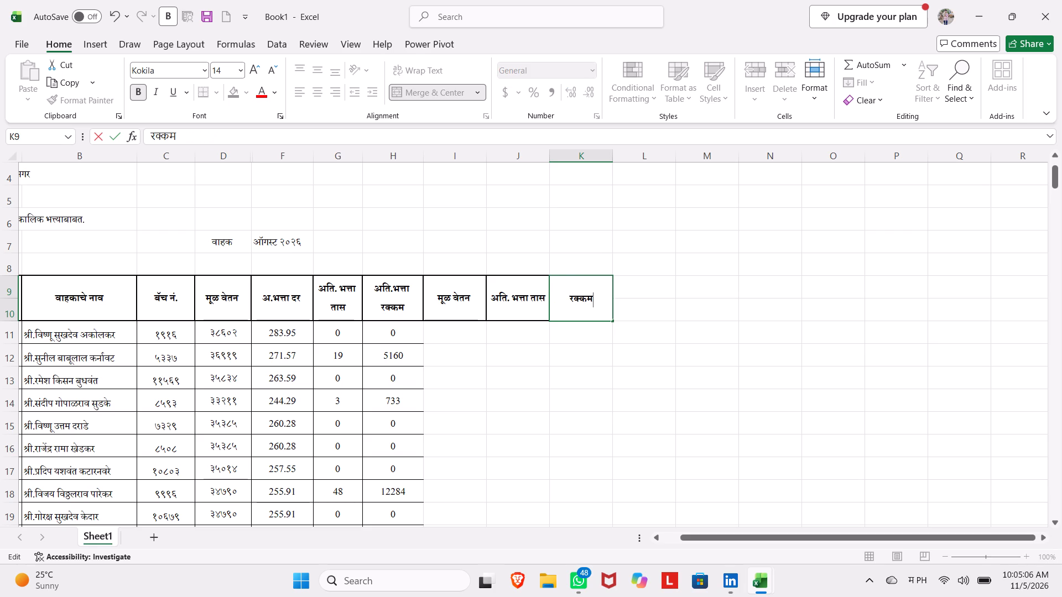
key("Right")
key("BackSpace")
key("BackSpace")
key("BackSpace")
key("BackSpace")
key("BackSpace")
key("BackSpace")
key("BackSpace")
key("BackSpace")
key("BackSpace")
key("BackSpace")
left_click(542, 308)
key("Left")
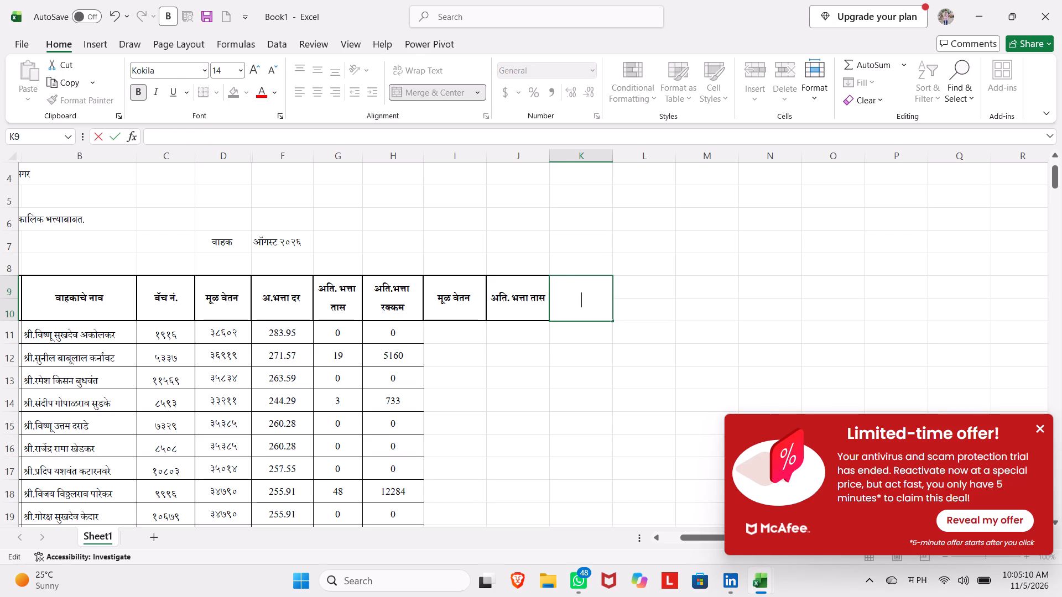
key("BackSpace")
key("Left")
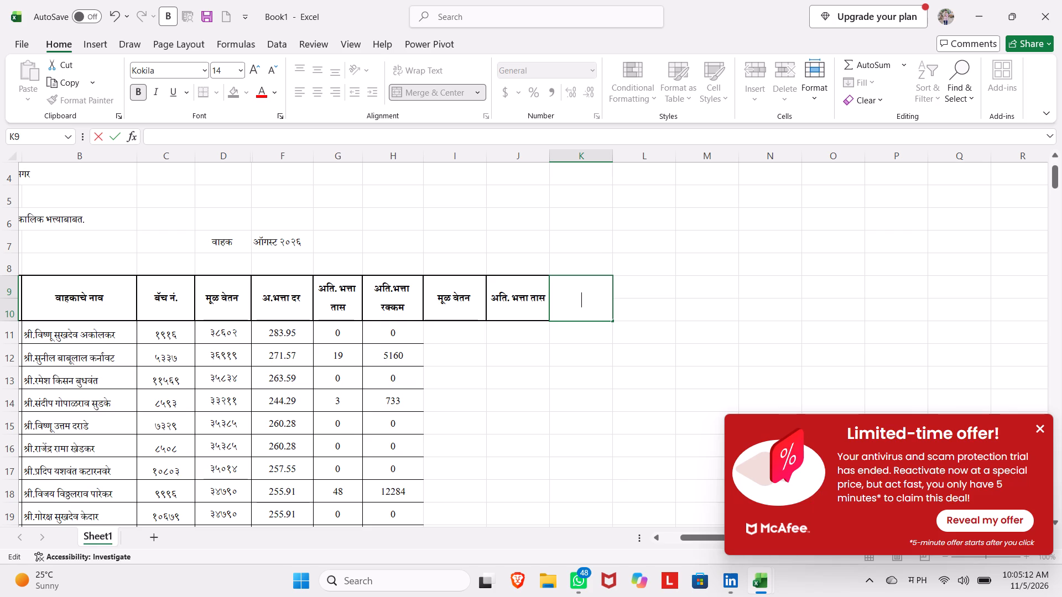
Clear the copied अति. भत्ता तास header text from J9.
double_click(533, 305)
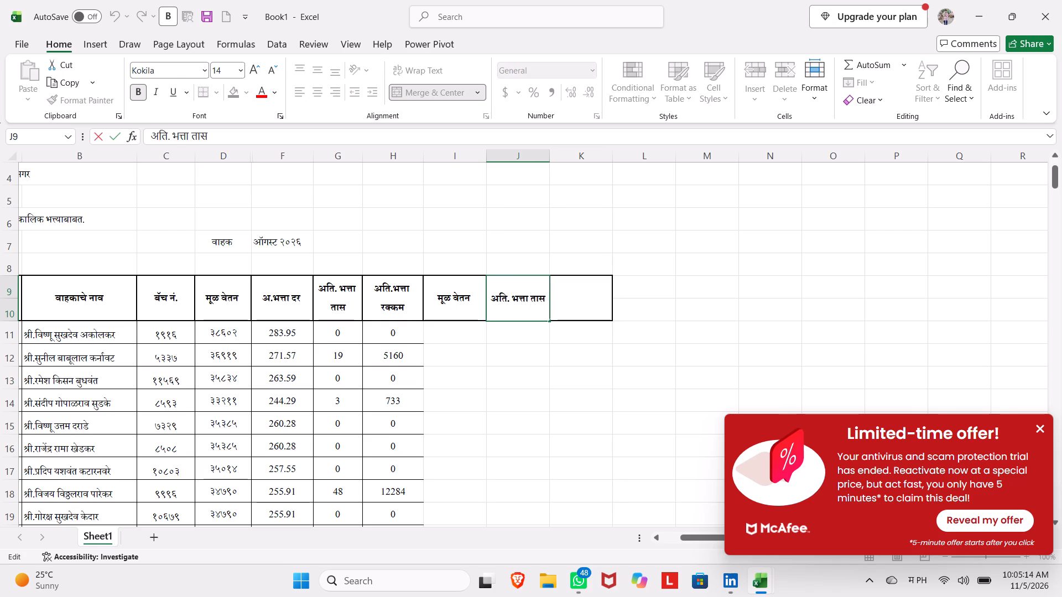
key("Right")
key("Right")
key("BackSpace")
key("BackSpace")
key("BackSpace")
key("BackSpace")
key("BackSpace")
key("BackSpace")
key("BackSpace")
key("BackSpace")
key("BackSpace")
key("BackSpace")
key("BackSpace")
key("BackSpace")
key("BackSpace")
key("BackSpace")
key("BackSpace")
key("BackSpace")
key("BackSpace")
key("BackSpace")
key("BackSpace")
key("BackSpace")
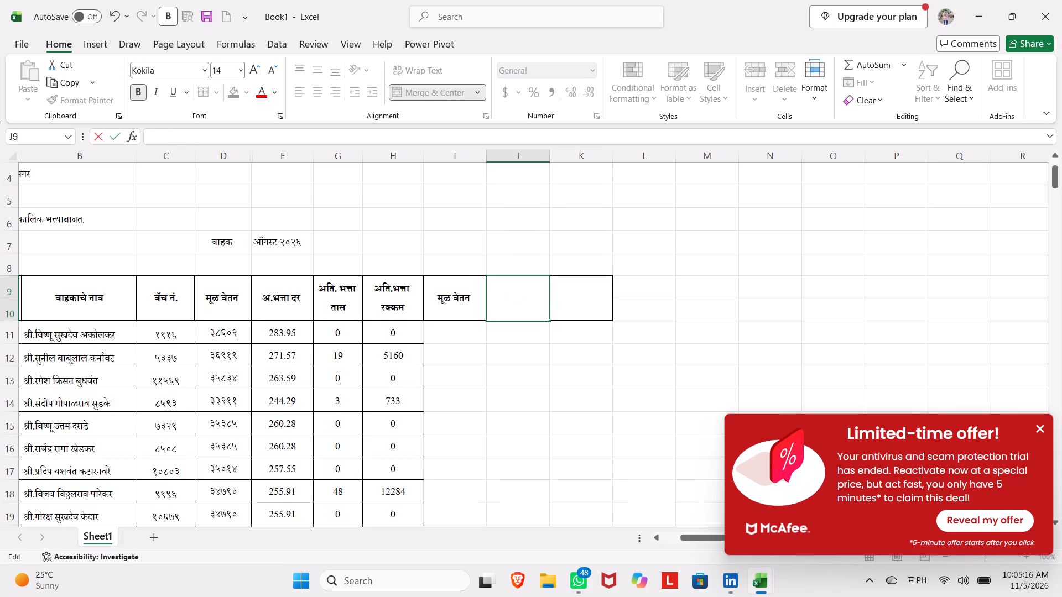
key("Left")
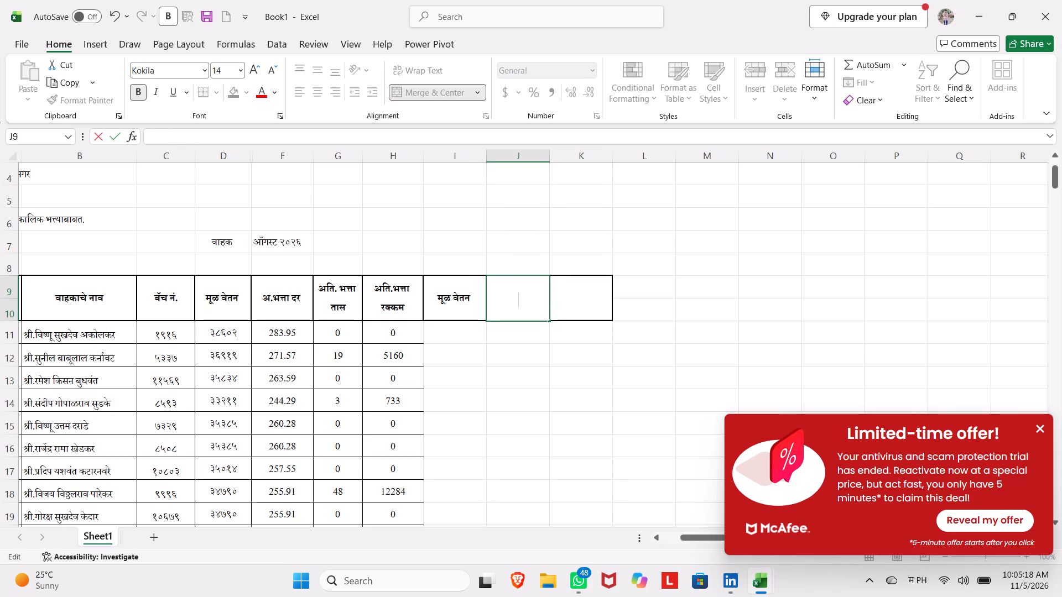
Clear the copied मूळ वेतन header text from I9.
left_click(462, 294)
key("BackSpace")
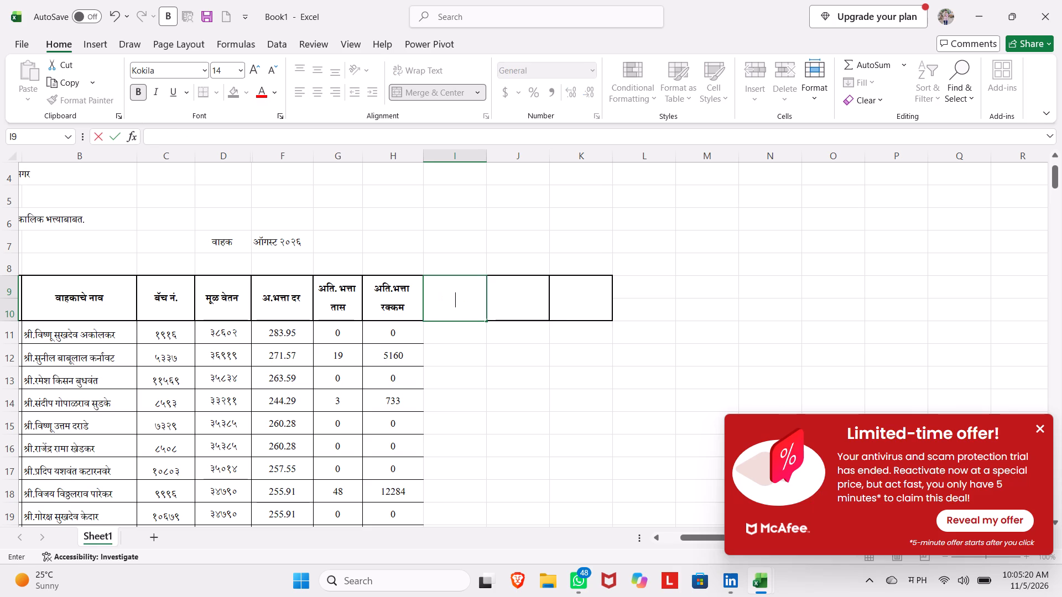
key("BackSpace")
left_click(391, 299)
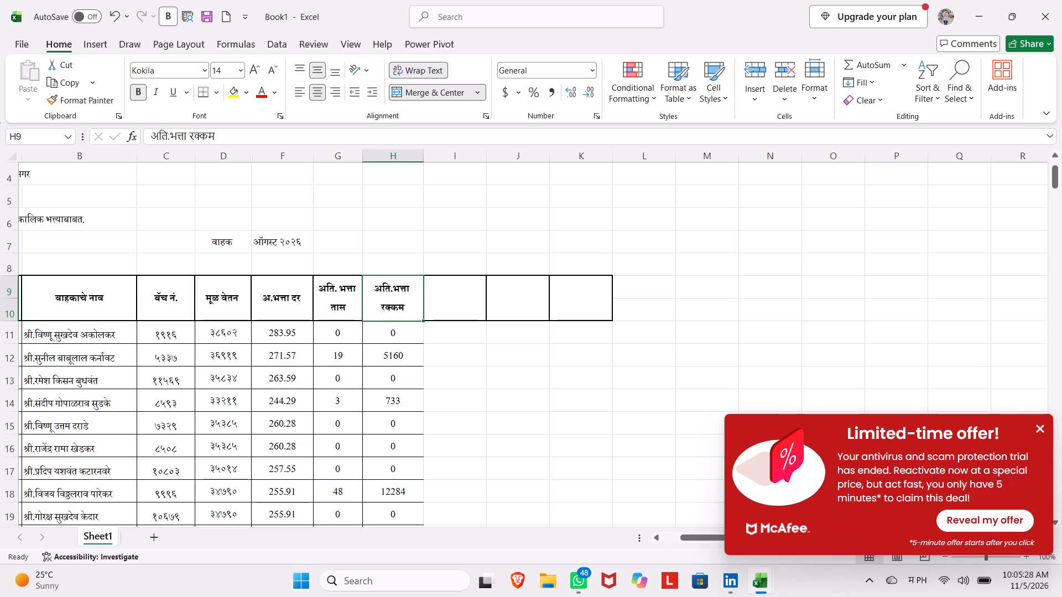
Review the वाहक and चालक allowance tables, including their category sections and summary blocks, and return to the top of the sheet.
scroll(391, 299, "down", 12)
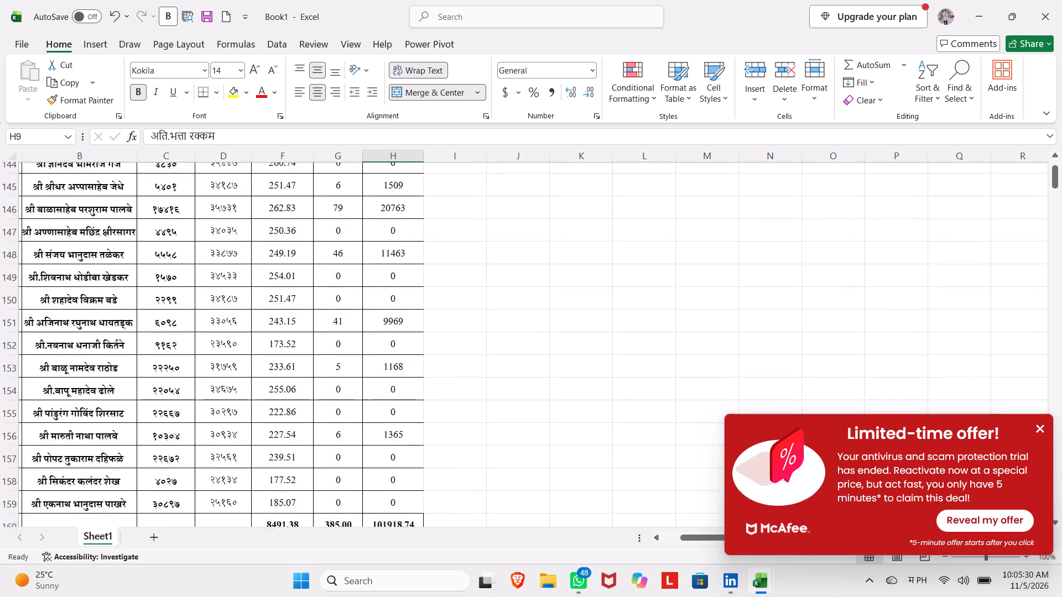
scroll(391, 299, "down", 4)
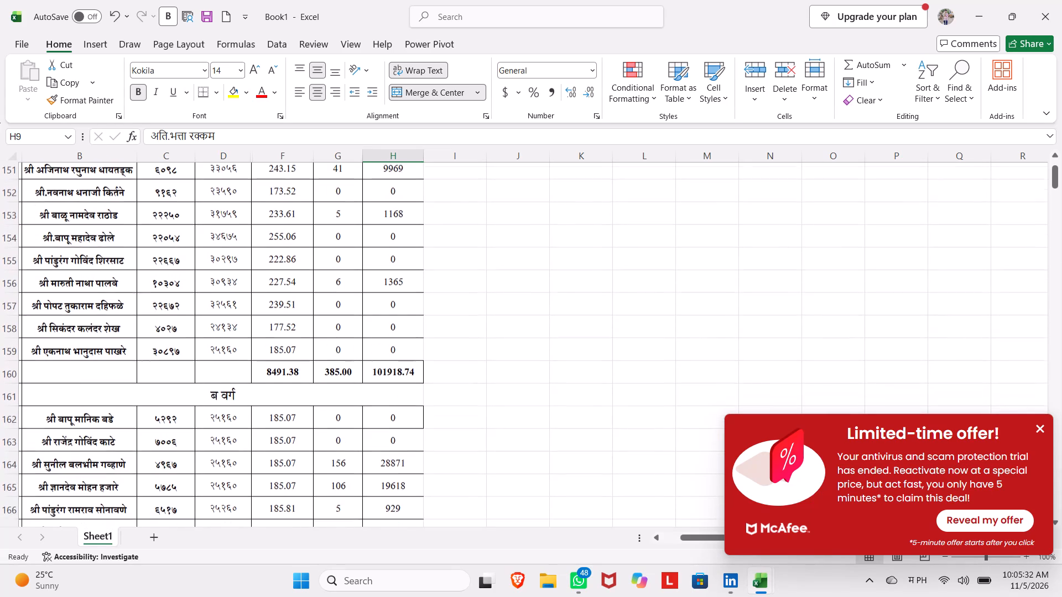
scroll(391, 299, "down", 1)
scroll(391, 299, "up", 1)
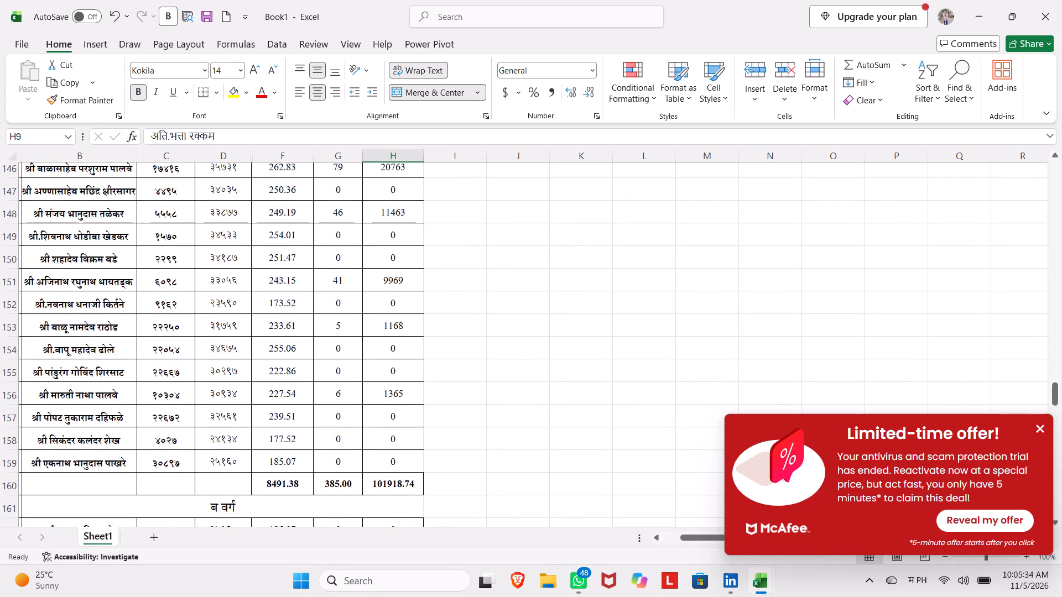
scroll(291, 460, "up", 1)
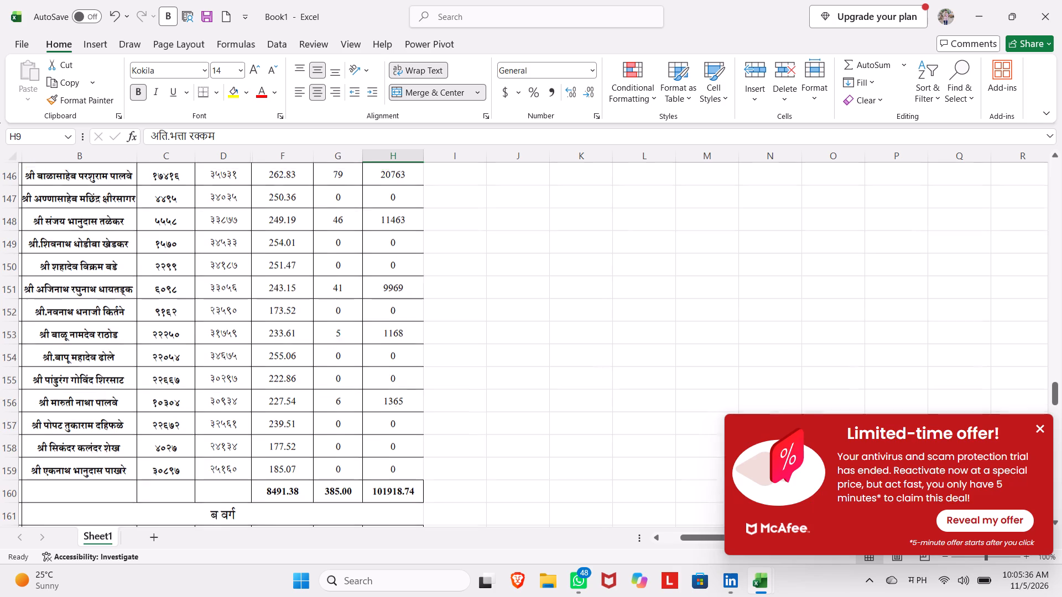
scroll(291, 460, "up", 6)
scroll(291, 460, "down", 1)
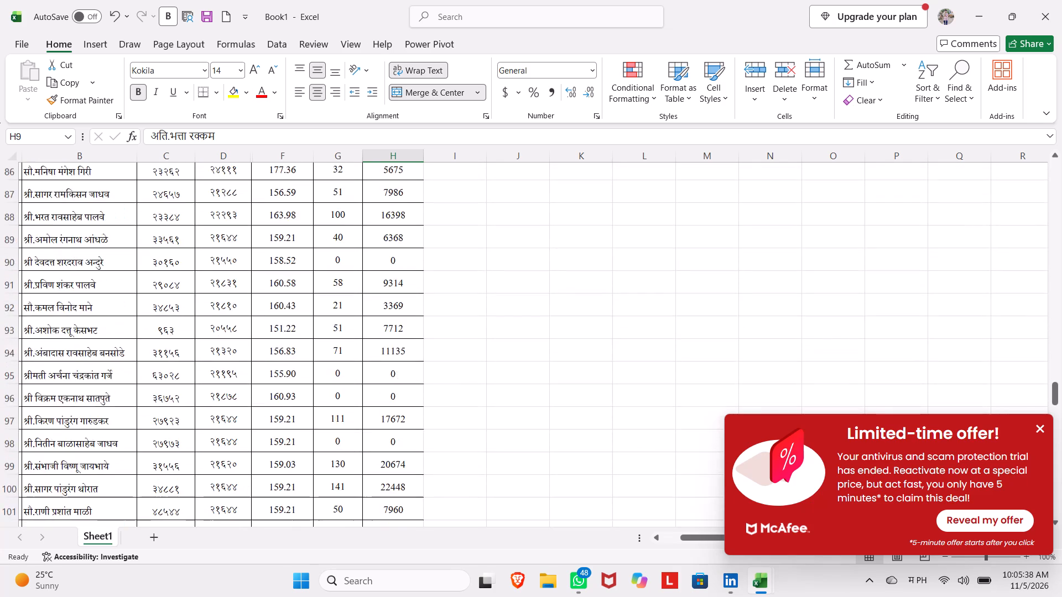
scroll(291, 460, "down", 3)
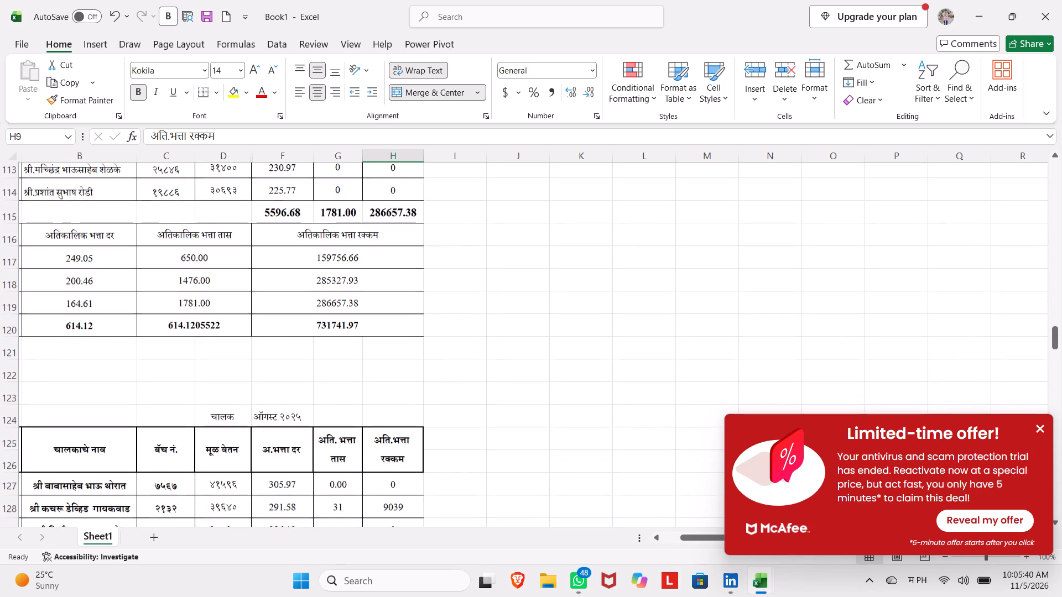
scroll(291, 460, "down", 5)
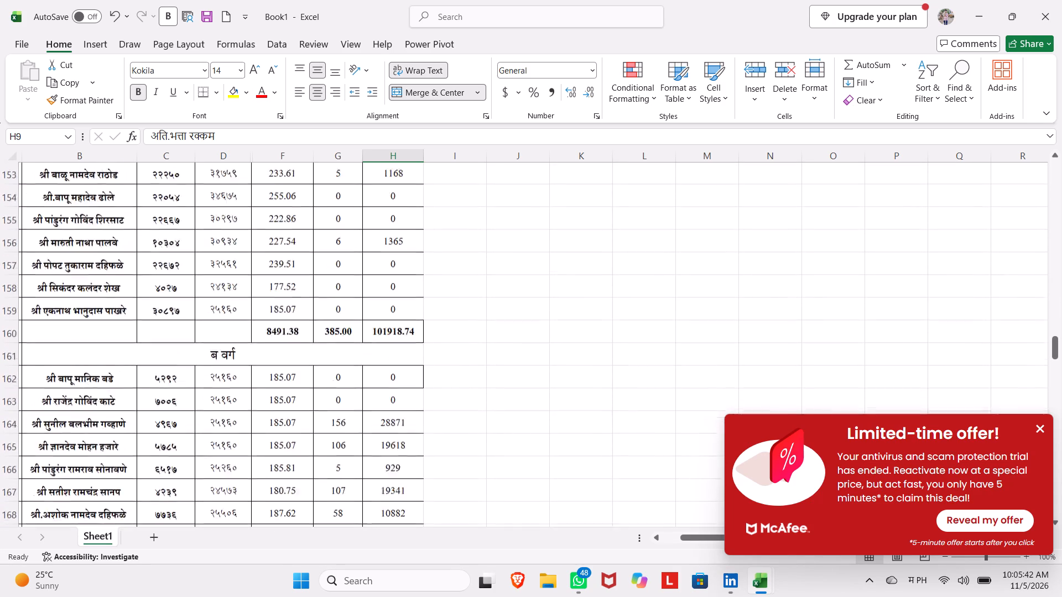
scroll(291, 460, "down", 6)
scroll(291, 460, "up", 1)
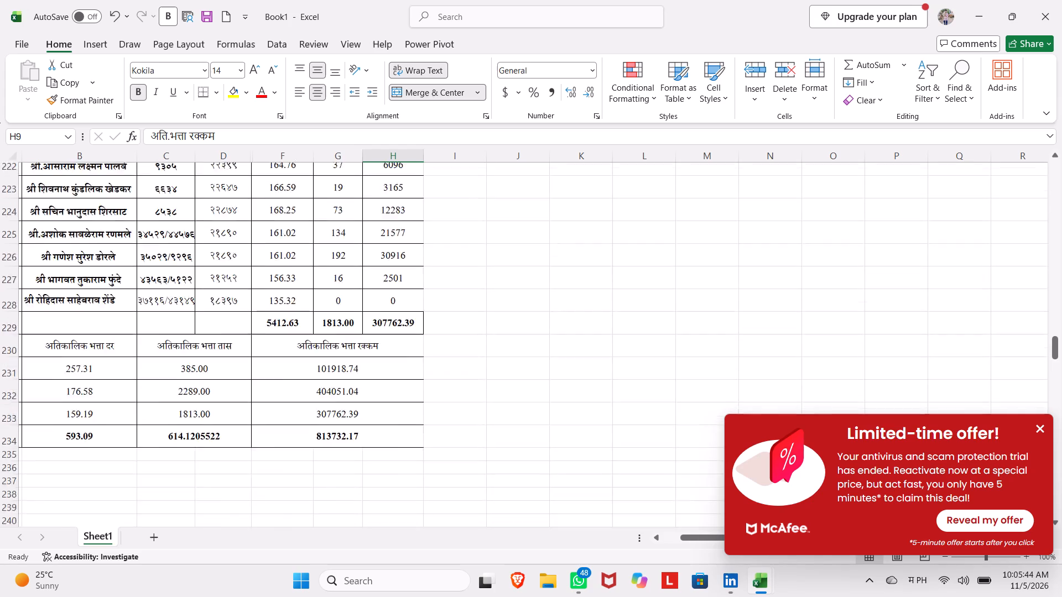
scroll(291, 460, "up", 2)
scroll(291, 460, "down", 4)
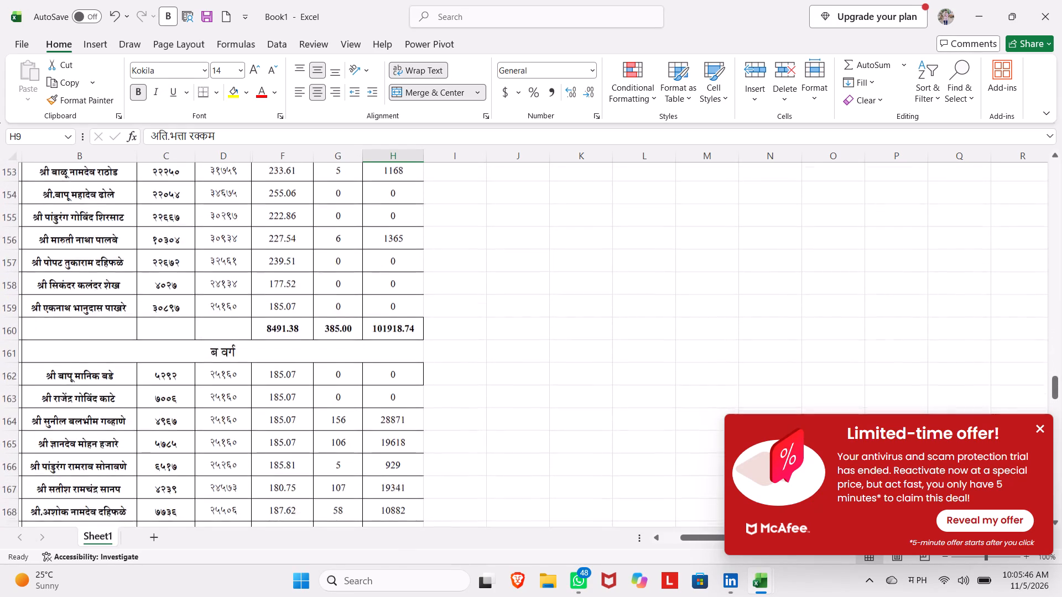
scroll(291, 460, "down", 8)
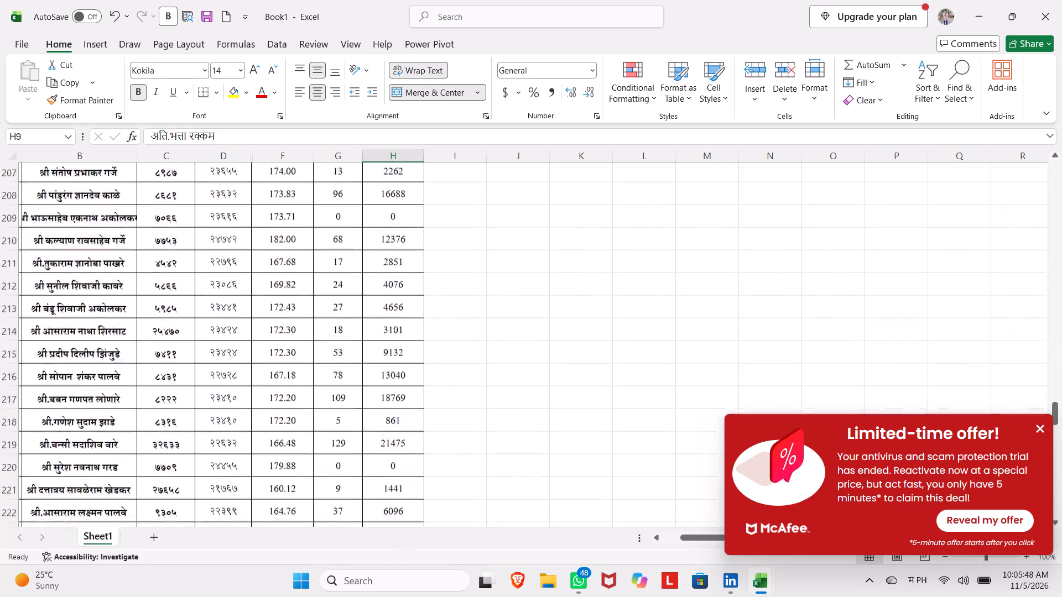
scroll(291, 460, "down", 2)
scroll(291, 460, "up", 1)
scroll(291, 460, "down", 1)
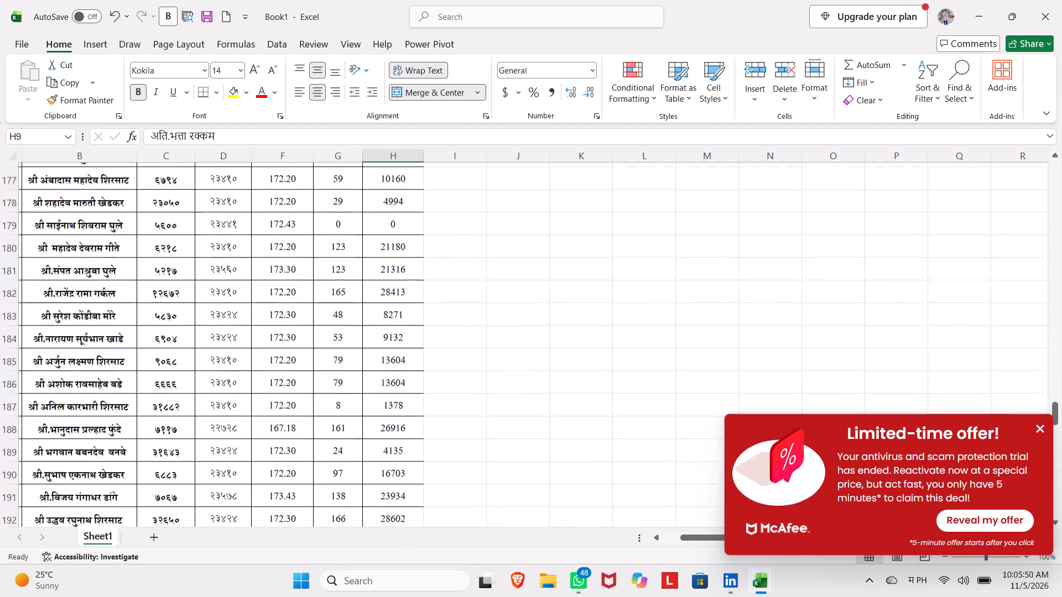
scroll(291, 460, "down", 5)
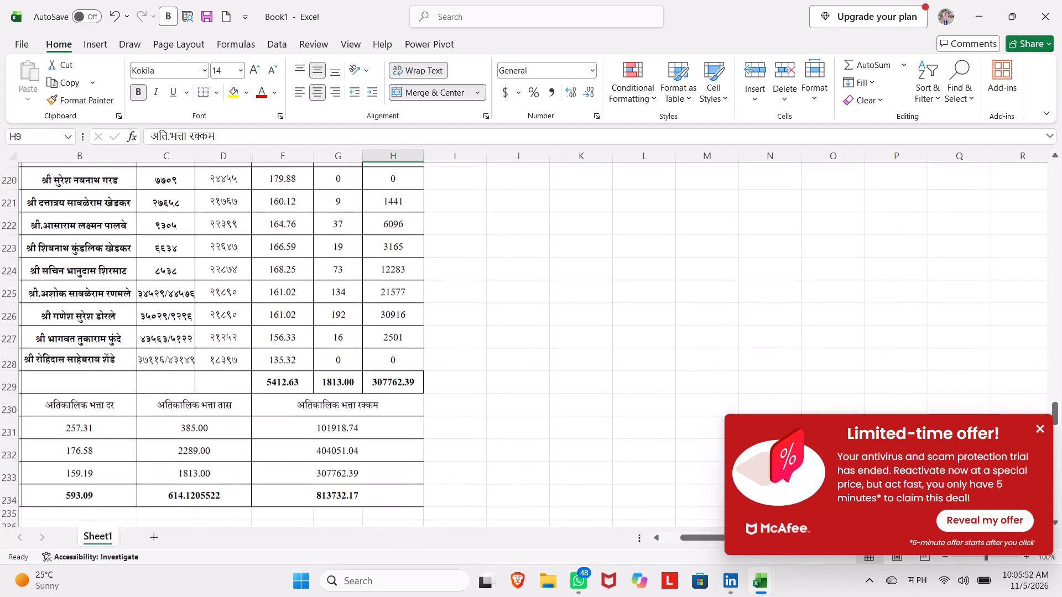
scroll(291, 460, "down", 1)
scroll(291, 460, "up", 4)
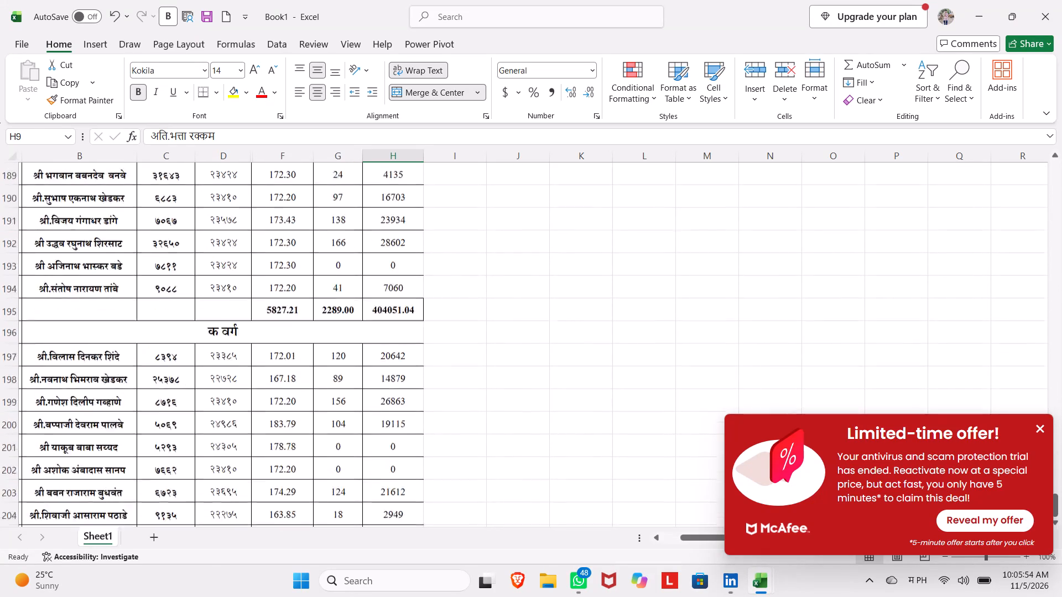
scroll(291, 460, "up", 5)
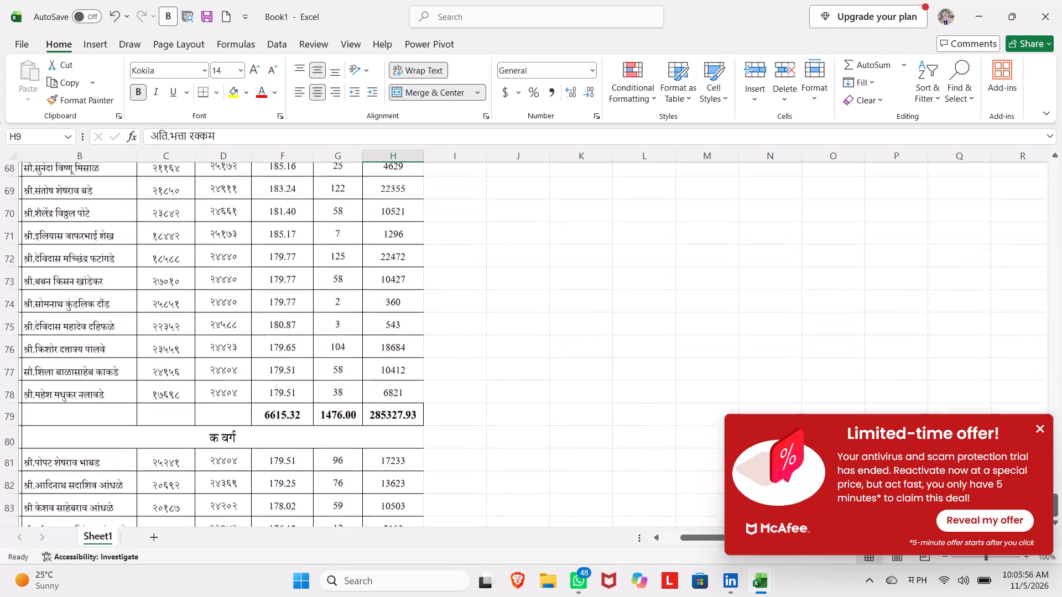
scroll(291, 460, "up", 6)
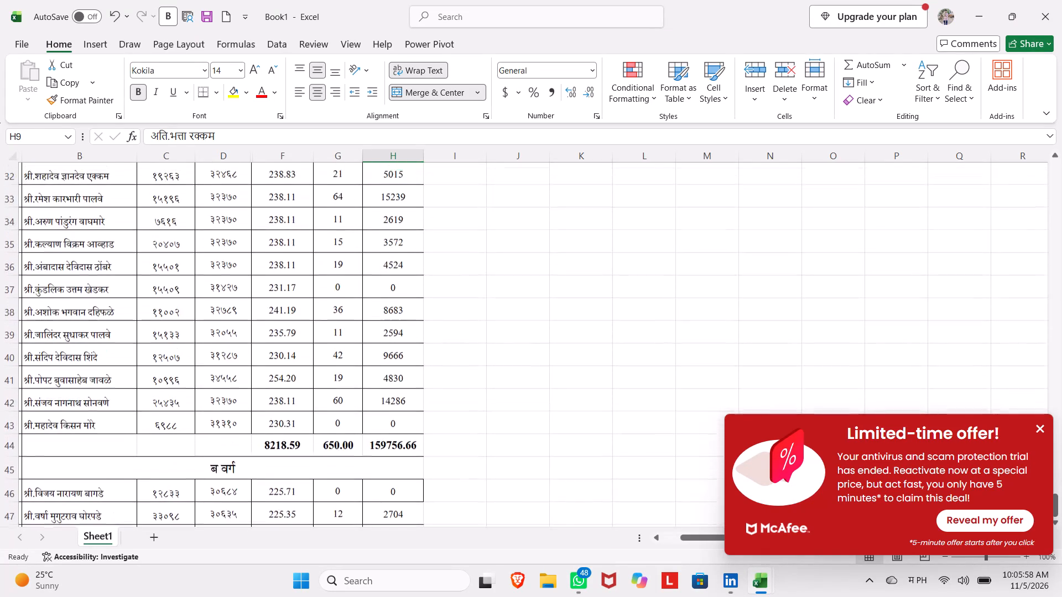
scroll(291, 460, "up", 3)
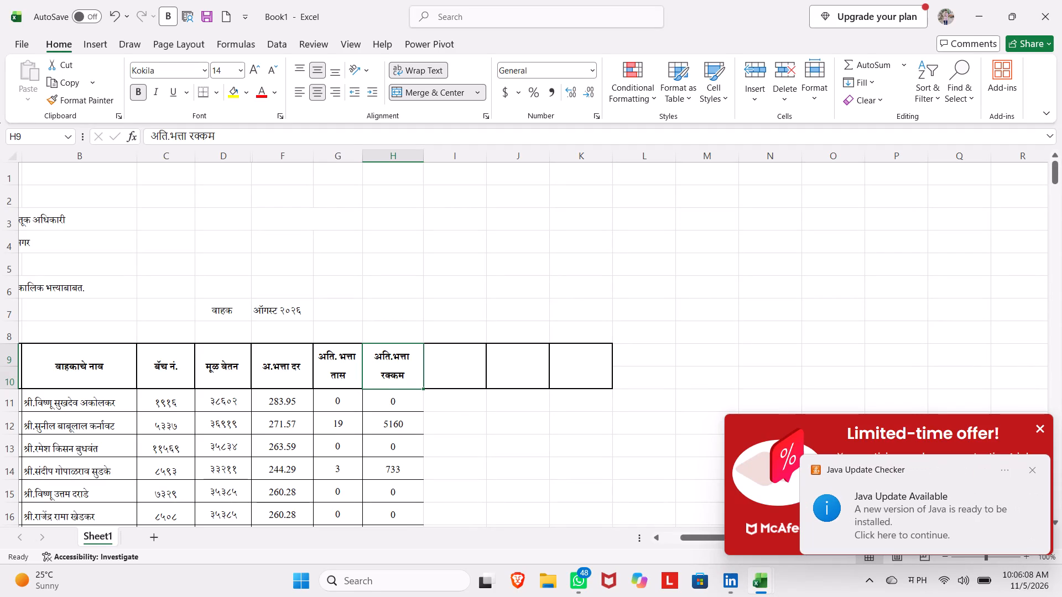
Clear the मूळ वेतन header text from D9 in the वाहक table.
left_click(227, 367)
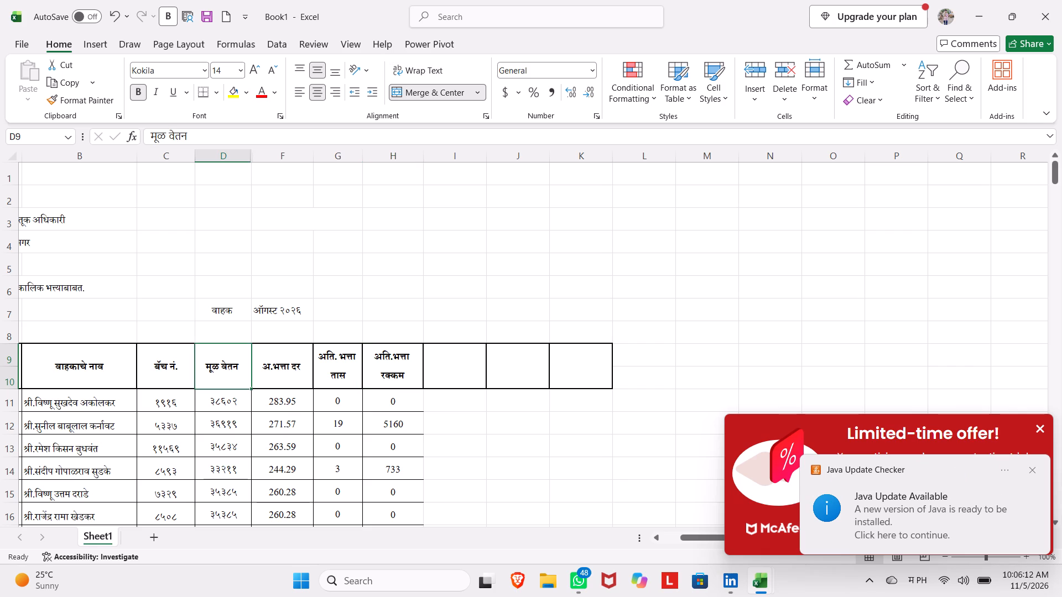
key("BackSpace")
Clear the old basic pay values in D11 through D14 of the वाहक table, one cell at a time.
left_click(223, 401)
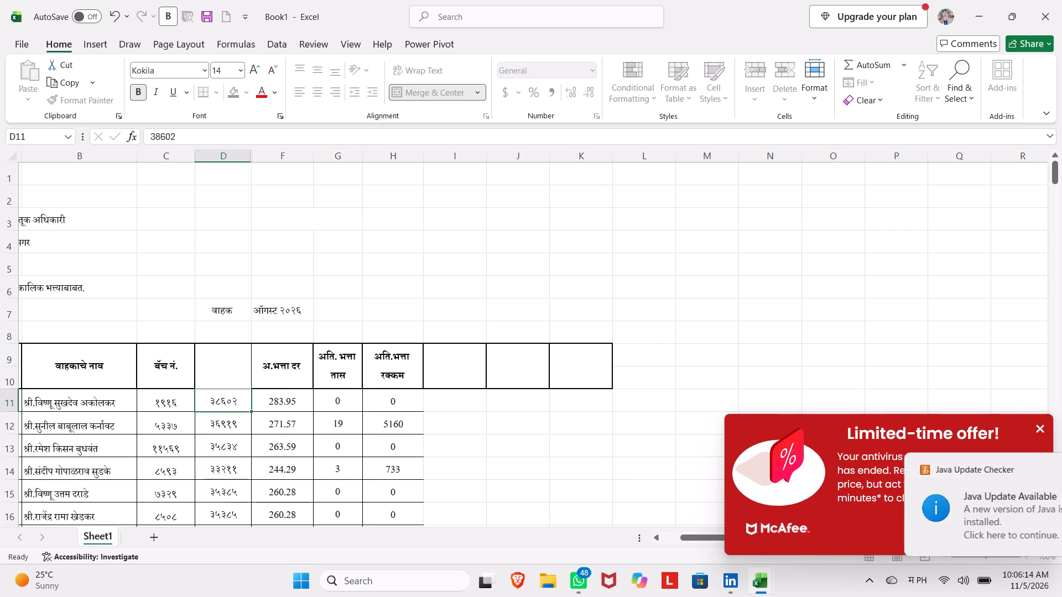
key("BackSpace")
scroll(223, 401, "down", 1)
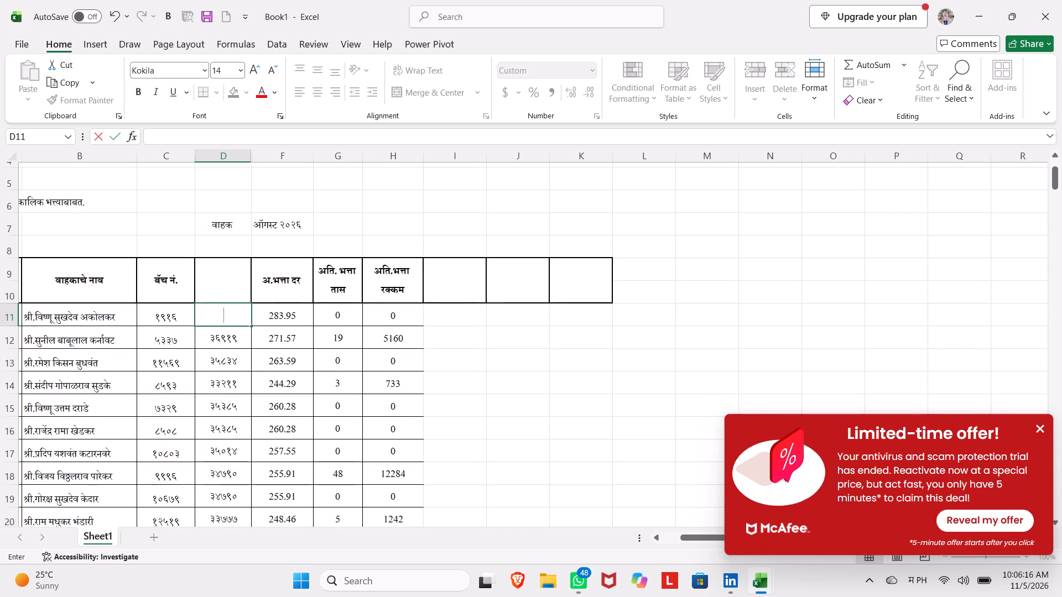
left_click(238, 342)
key("BackSpace")
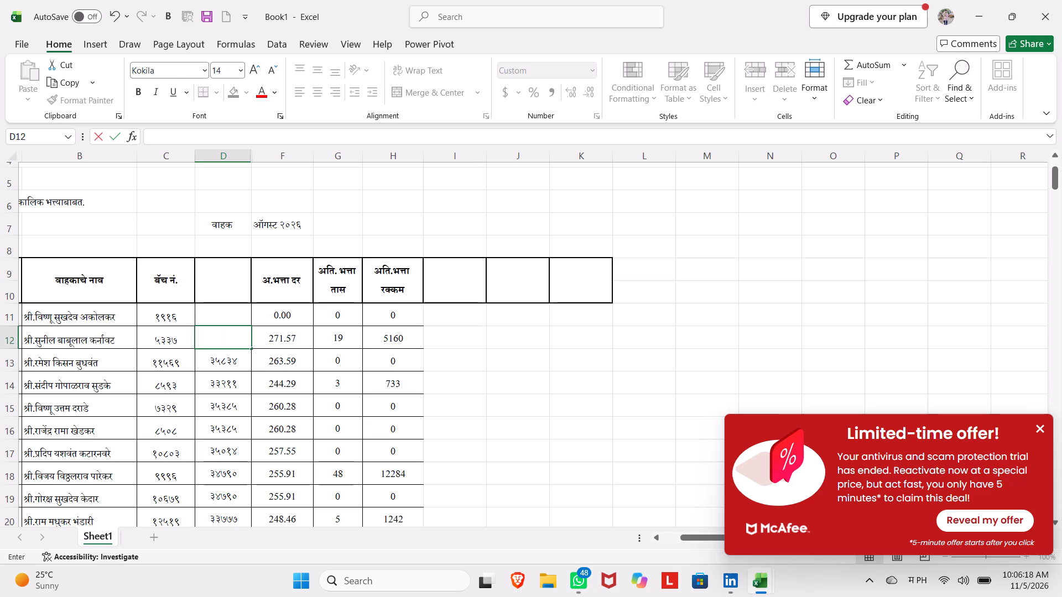
left_click(238, 359)
key("BackSpace")
left_click(229, 382)
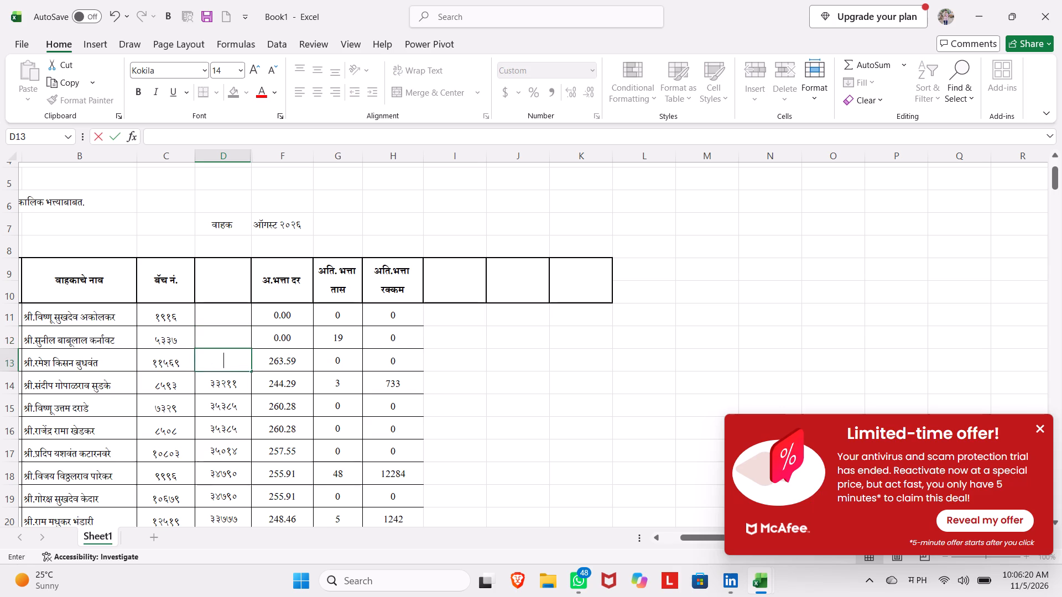
key("BackSpace")
Clear the old basic pay values in D15, D16 and D17 of the वाहक table.
left_click_drag(226, 401, 233, 522)
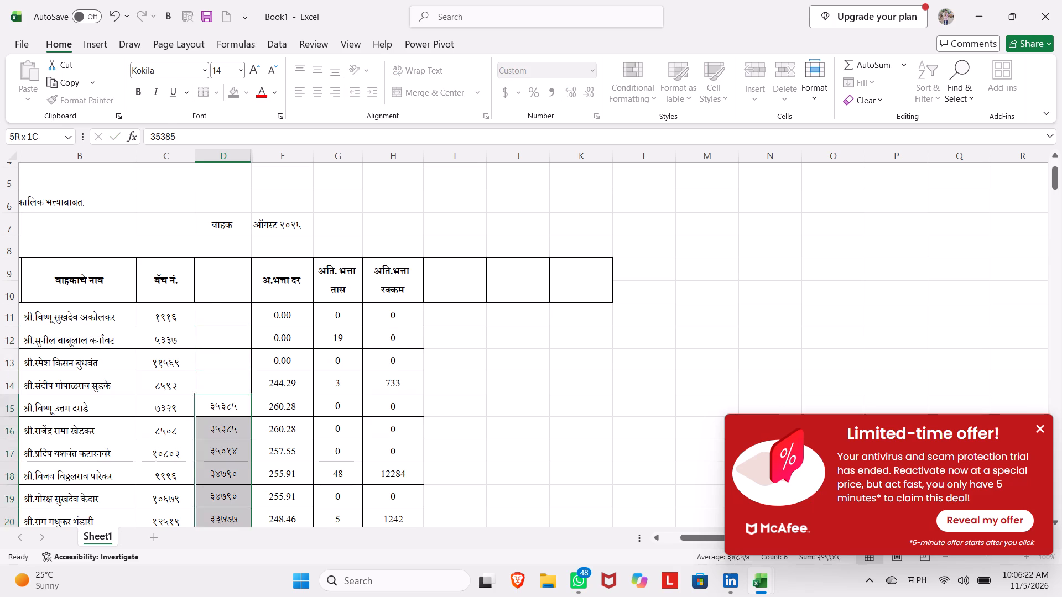
left_click_drag(233, 522, 233, 523)
key("BackSpace")
key("BackSpace")
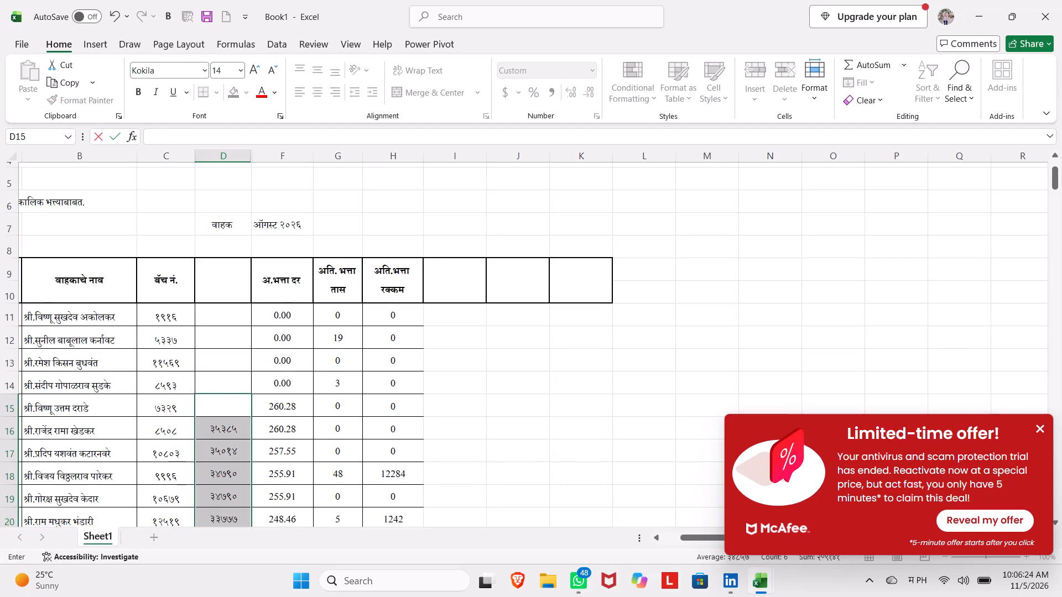
scroll(233, 523, "down", 1)
left_click(583, 386)
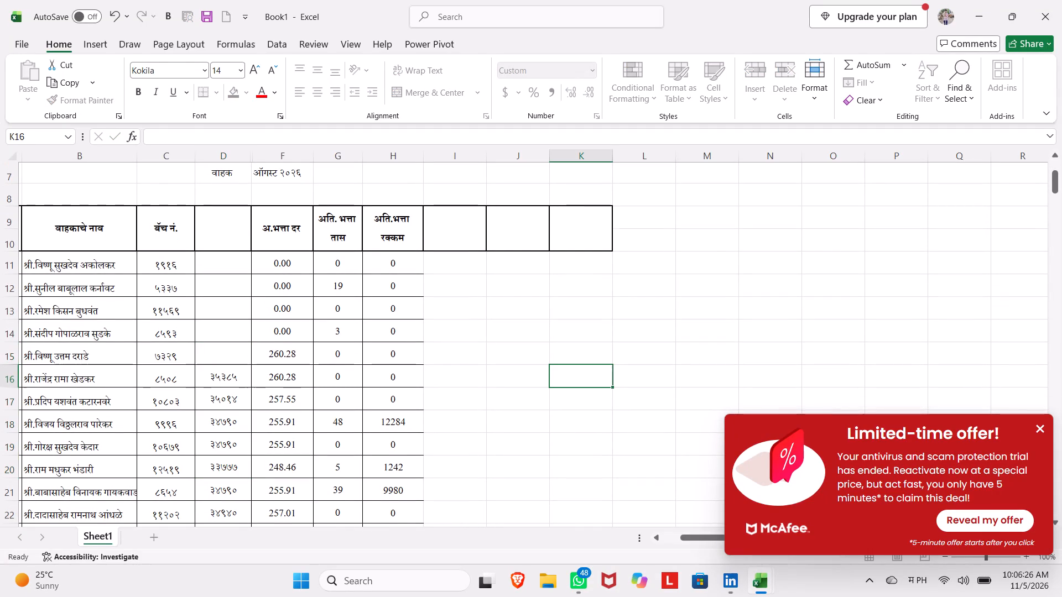
left_click(217, 383)
key("BackSpace")
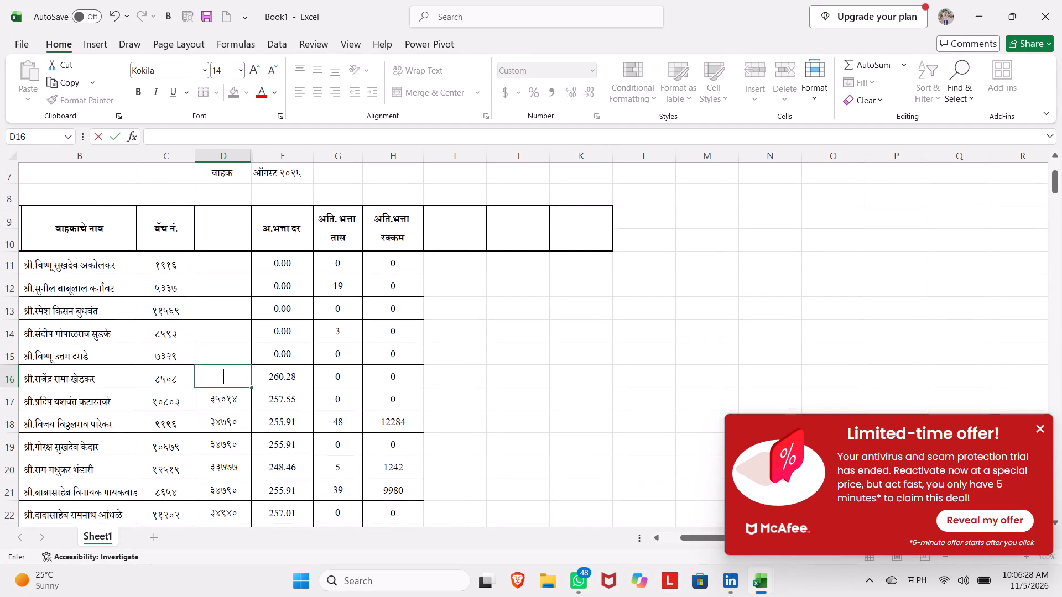
left_click(221, 398)
key("BackSpace")
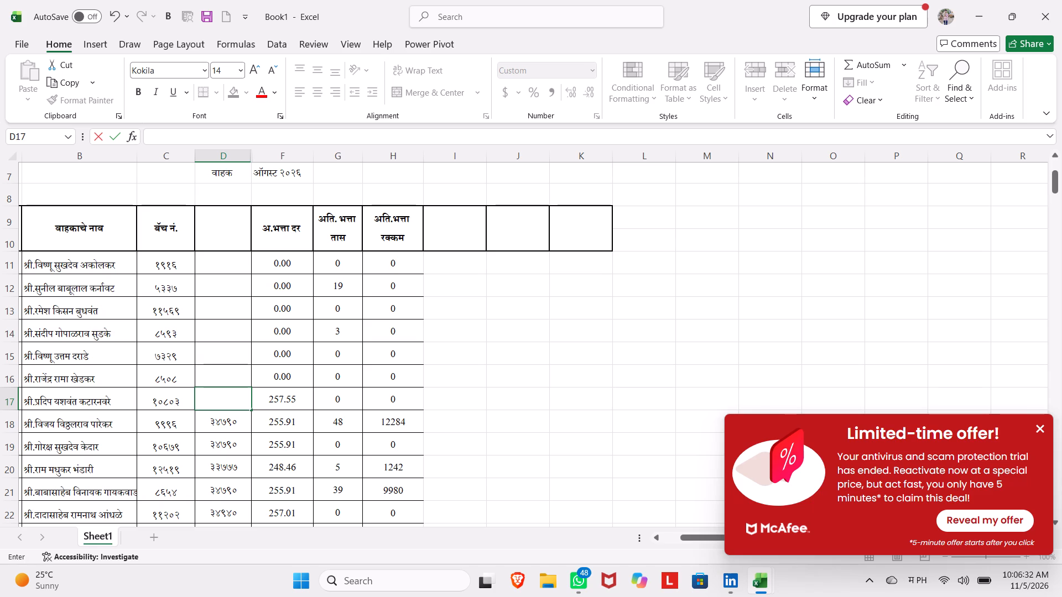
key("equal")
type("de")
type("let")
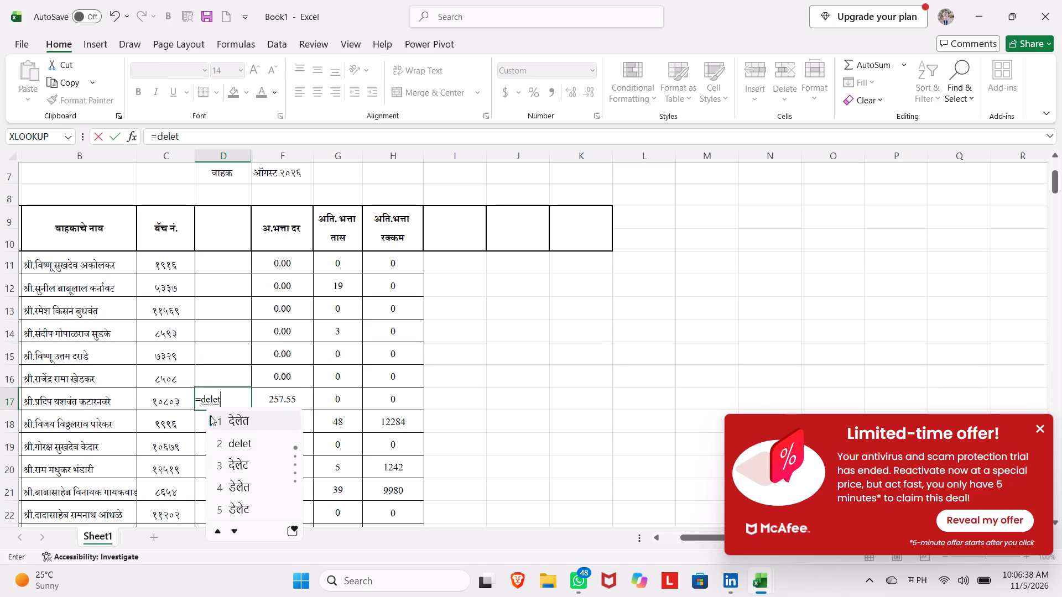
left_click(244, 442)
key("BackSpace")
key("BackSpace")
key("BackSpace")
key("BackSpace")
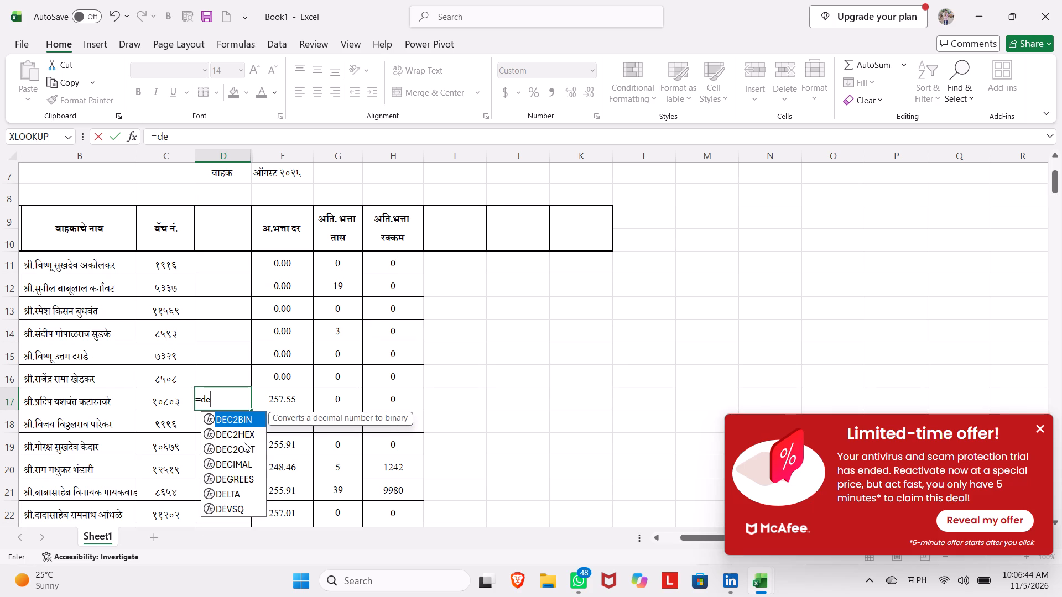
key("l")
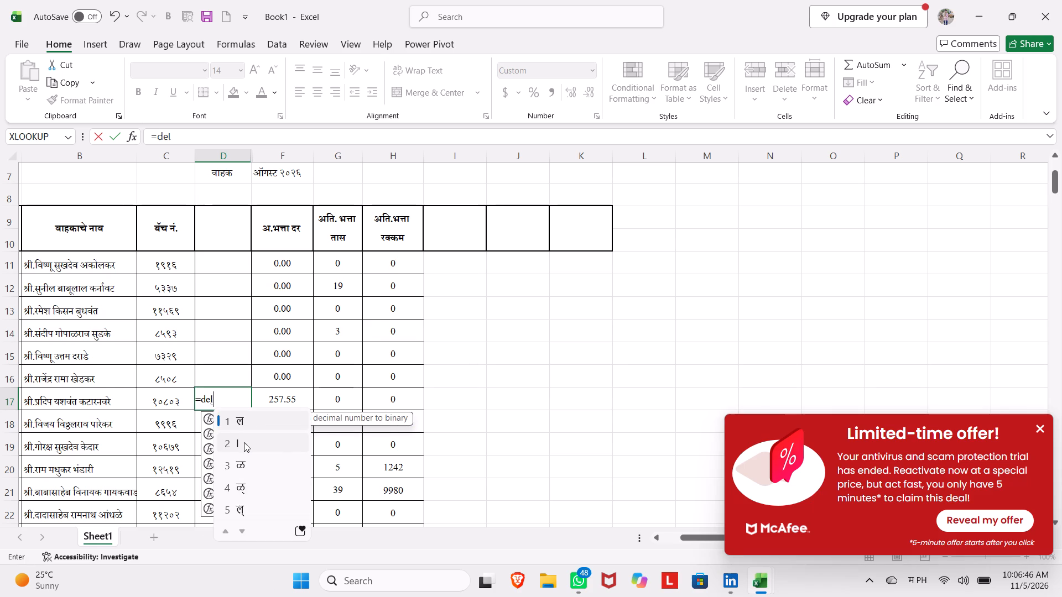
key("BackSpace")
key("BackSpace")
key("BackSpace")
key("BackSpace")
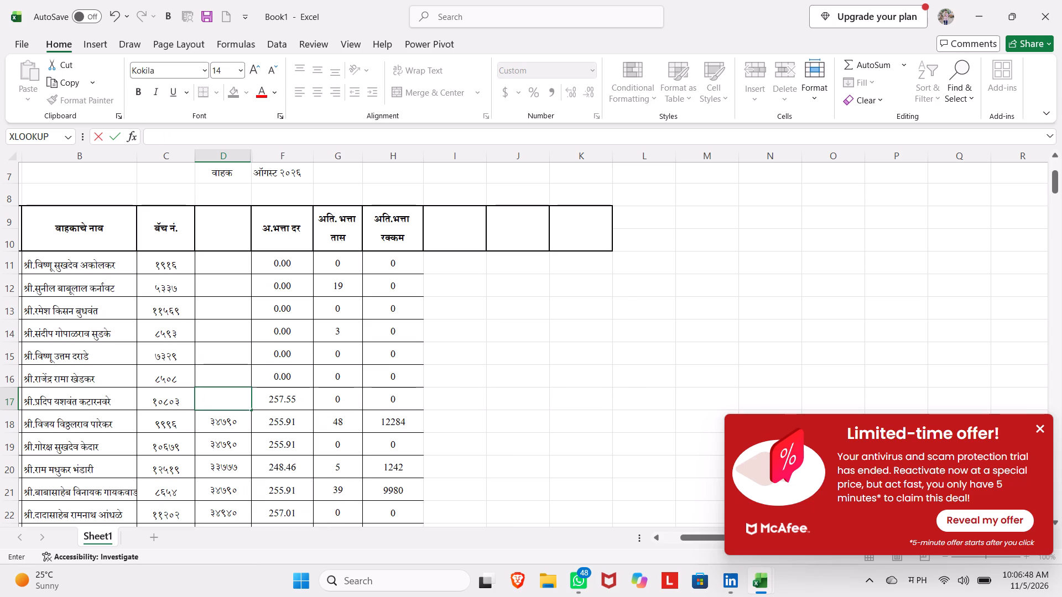
Clear the old basic pay values in D18 through D22 of the वाहक table.
left_click(233, 433)
key("BackSpace")
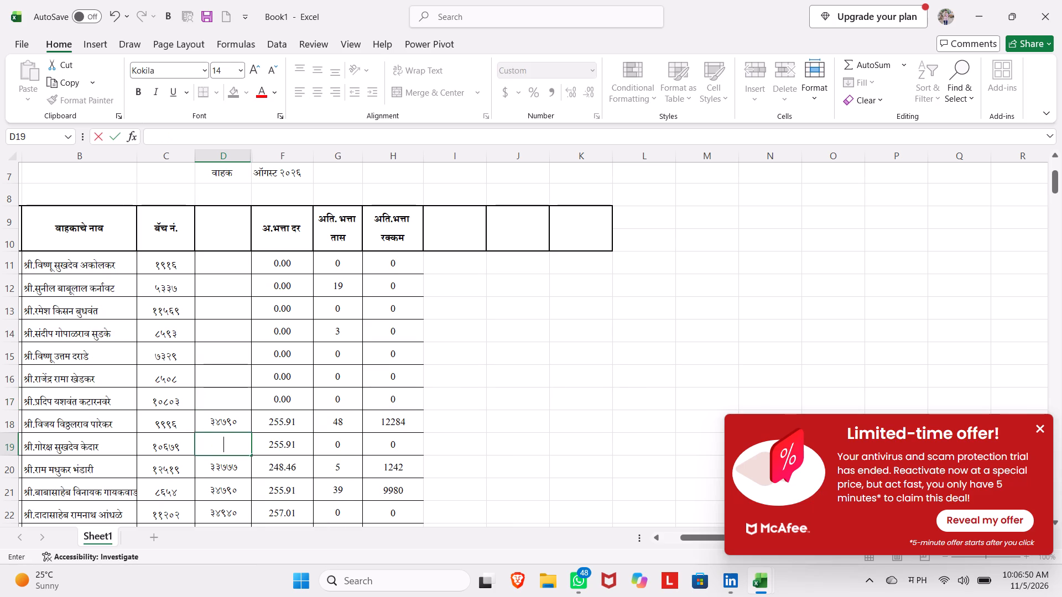
key("Up")
key("BackSpace")
key("Down")
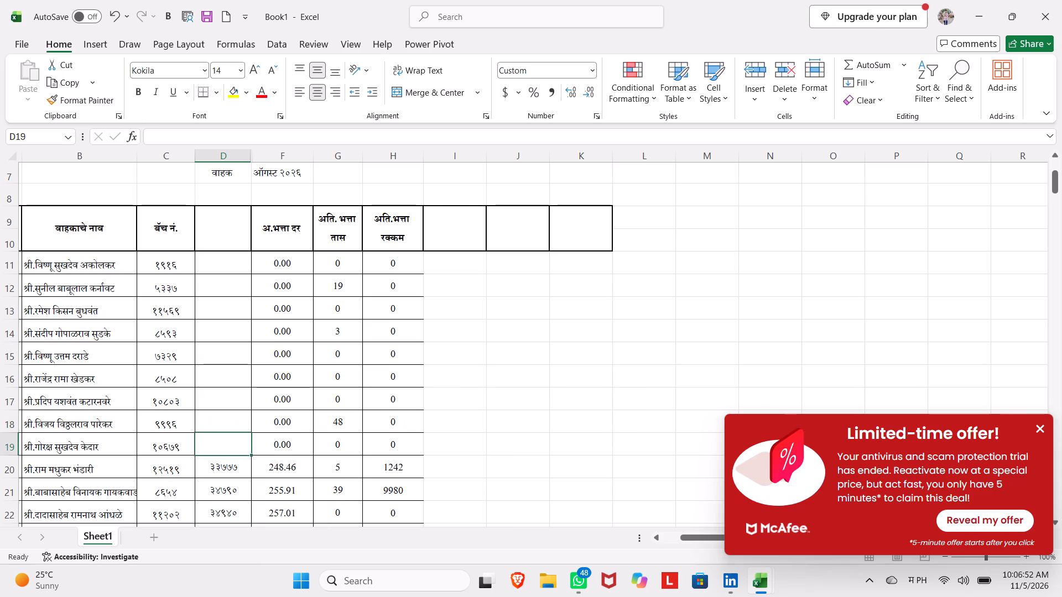
key("Down")
key("BackSpace")
key("Down")
key("BackSpace")
key("Down")
key("BackSpace")
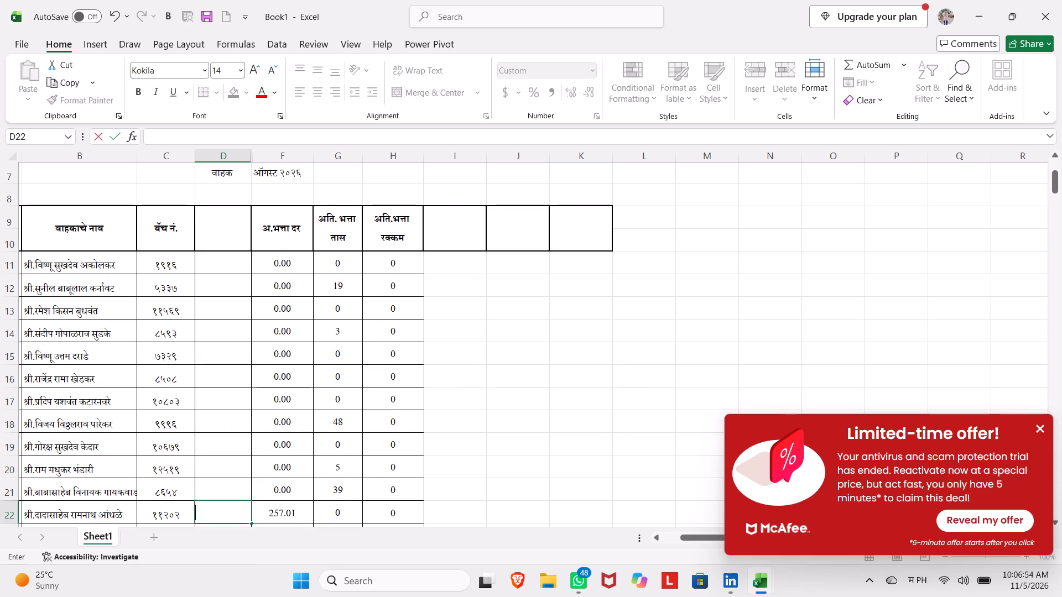
Clear the old basic pay values in D23 through D29 of the वाहक table.
key("Down")
key("BackSpace")
key("Down")
key("BackSpace")
key("Down")
key("BackSpace")
key("Down")
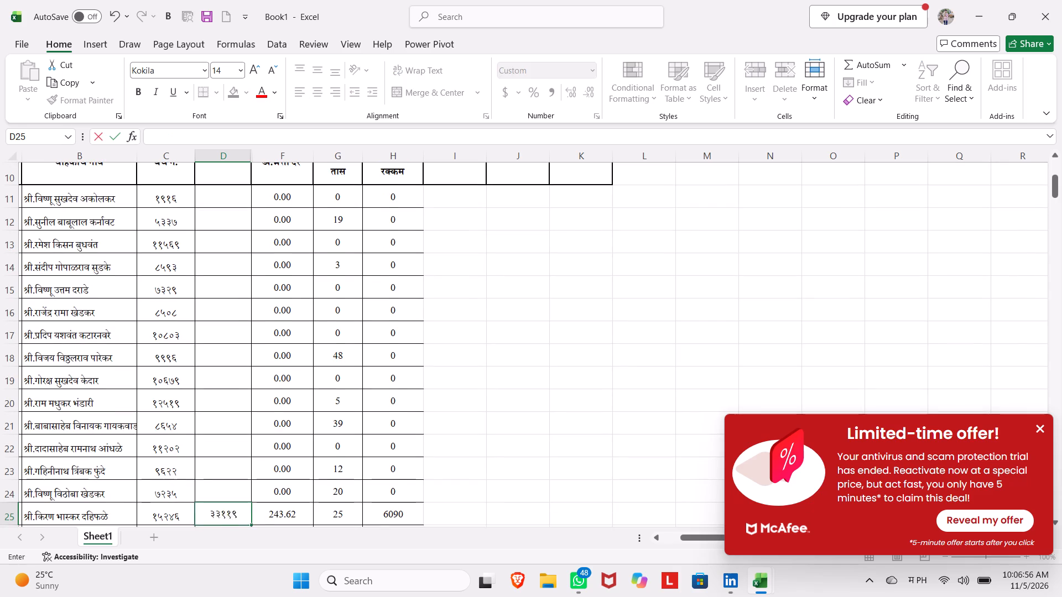
key("BackSpace")
key("Down")
key("BackSpace")
key("Down")
key("BackSpace")
key("Down")
key("BackSpace")
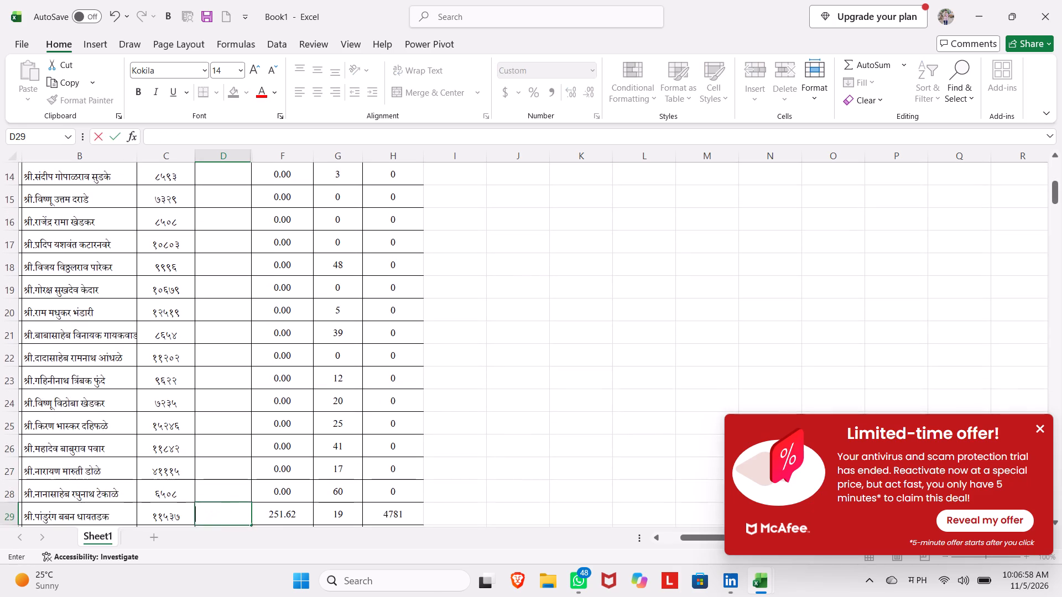
Clear the old basic pay values in D30 through D37 of the वाहक table.
key("Down")
key("BackSpace")
key("Down")
key("BackSpace")
key("Down")
key("BackSpace")
key("Down")
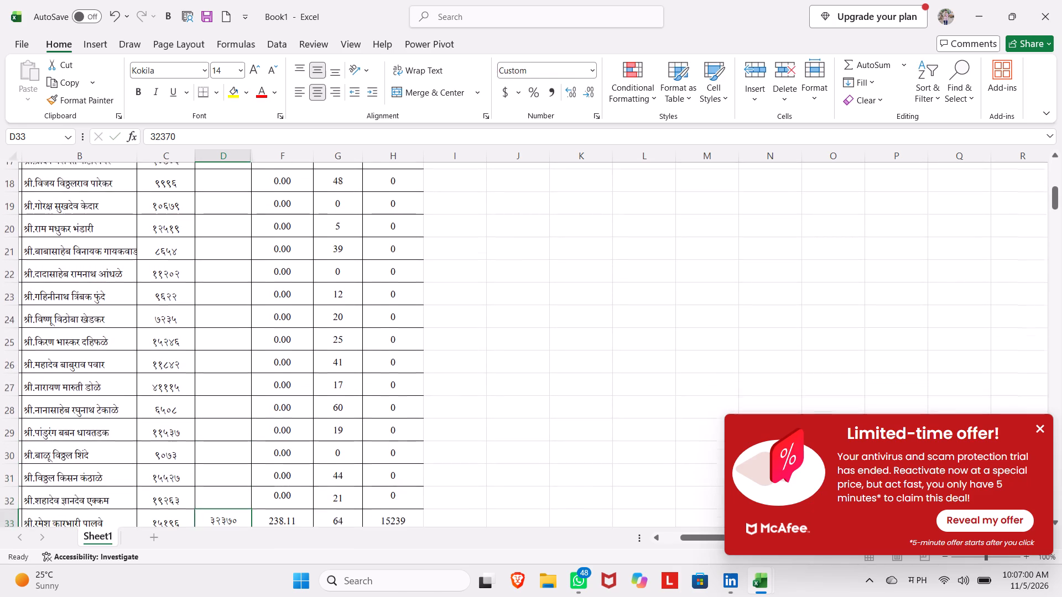
key("BackSpace")
key("Down")
key("BackSpace")
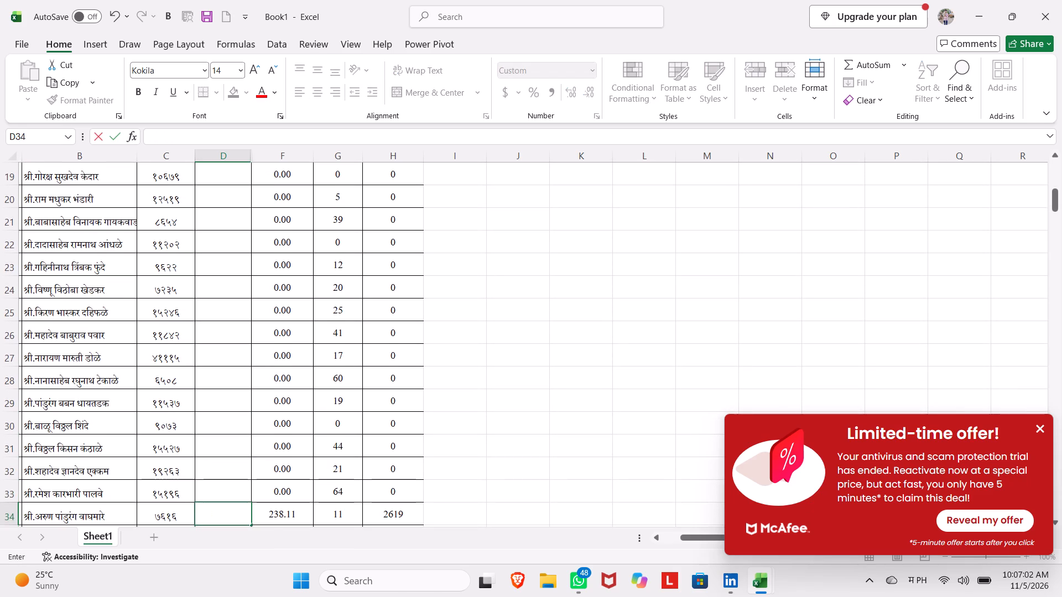
key("Down")
key("BackSpace")
key("Down")
key("BackSpace")
key("Down")
key("BackSpace")
Clear column D from row 38 through the section's total row 44 in the वाहक table.
key("Down")
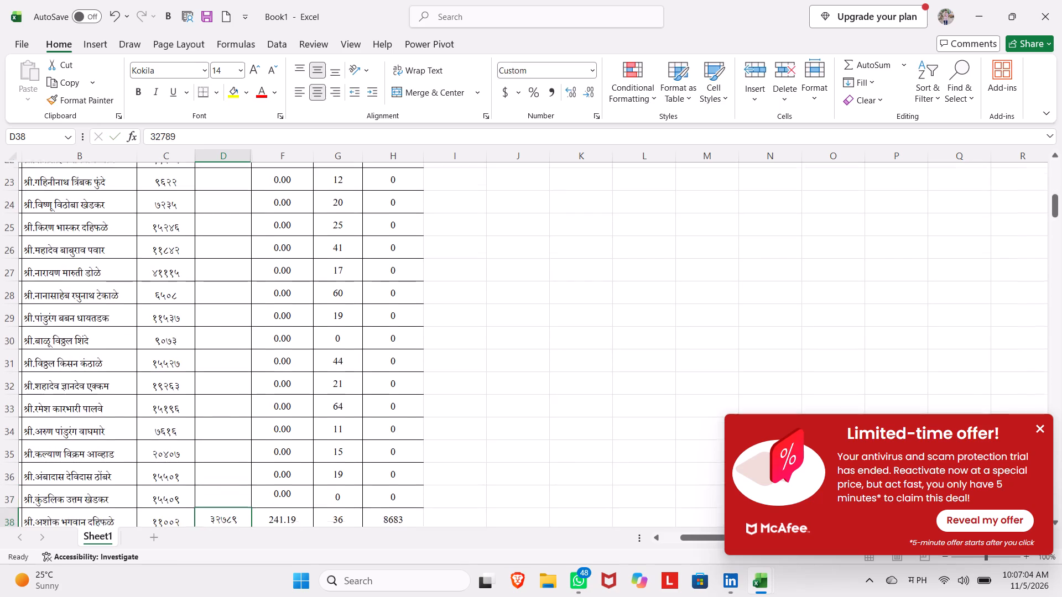
key("BackSpace")
key("Down")
key("BackSpace")
key("Down")
key("BackSpace")
key("Down")
key("BackSpace")
key("Down")
key("BackSpace")
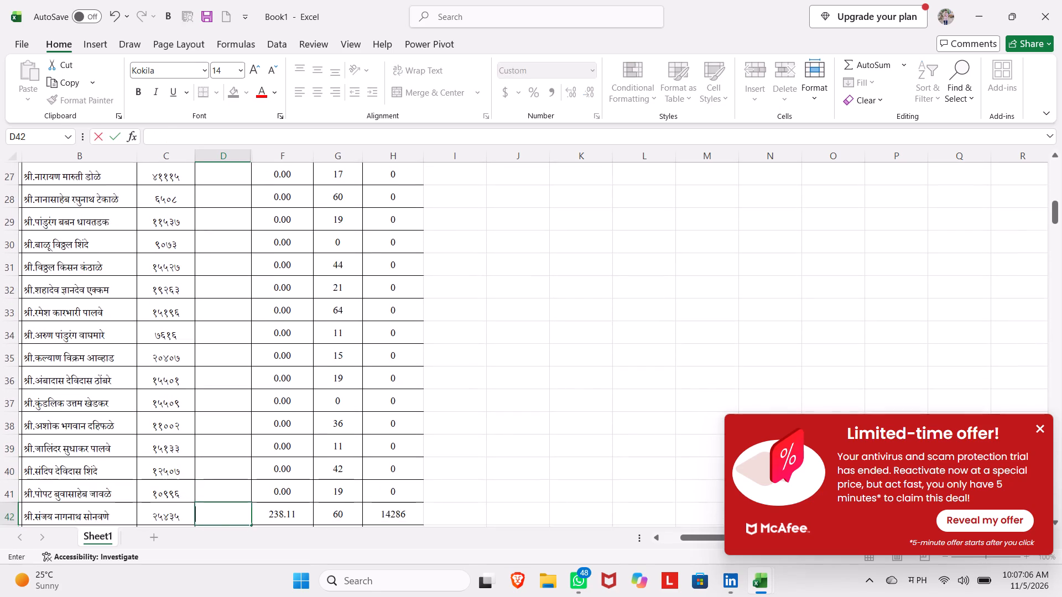
key("Down")
key("BackSpace")
key("Down")
key("BackSpace")
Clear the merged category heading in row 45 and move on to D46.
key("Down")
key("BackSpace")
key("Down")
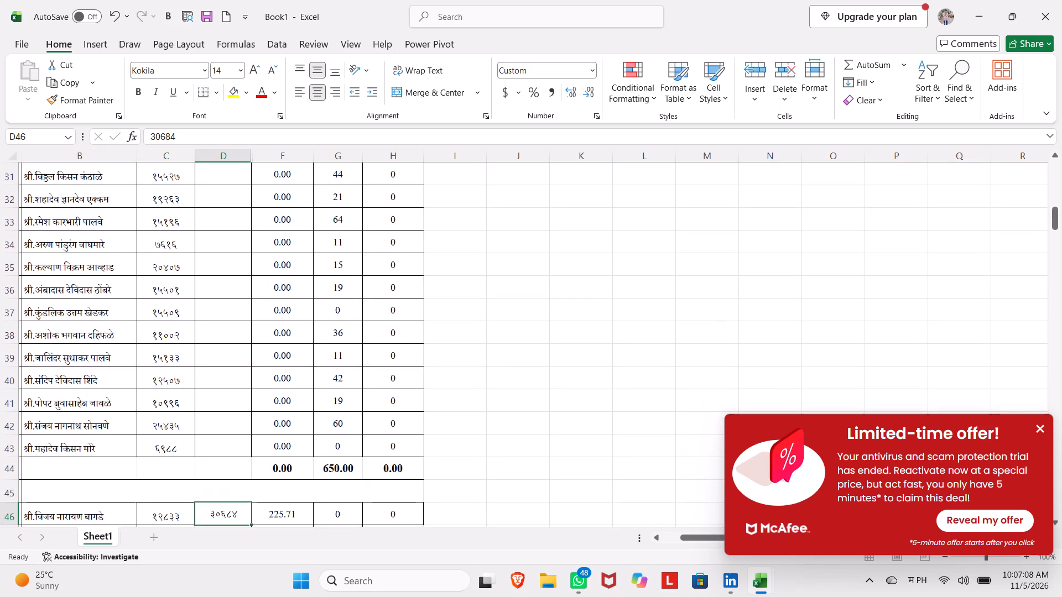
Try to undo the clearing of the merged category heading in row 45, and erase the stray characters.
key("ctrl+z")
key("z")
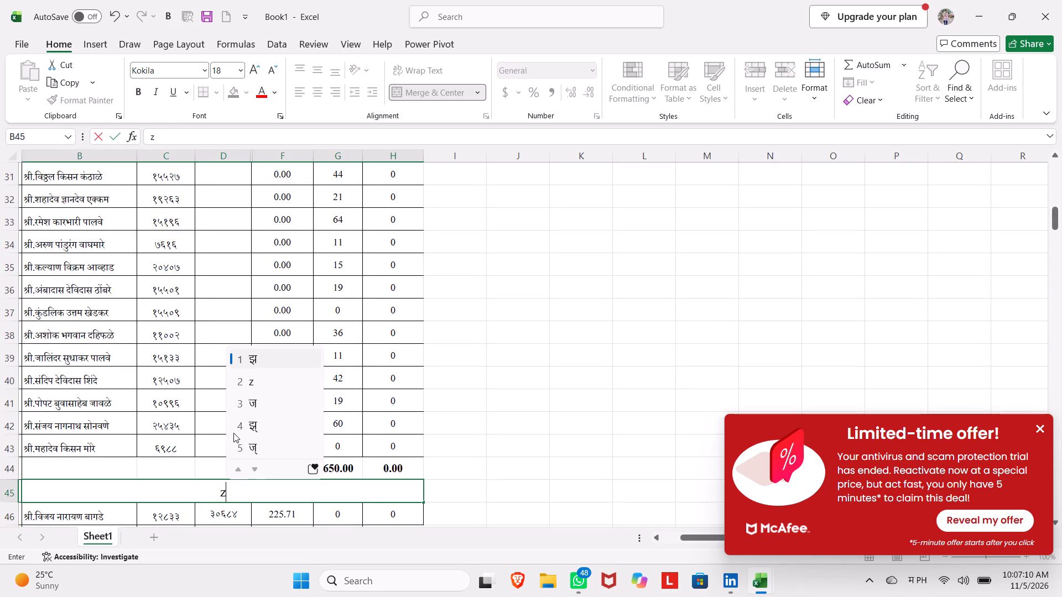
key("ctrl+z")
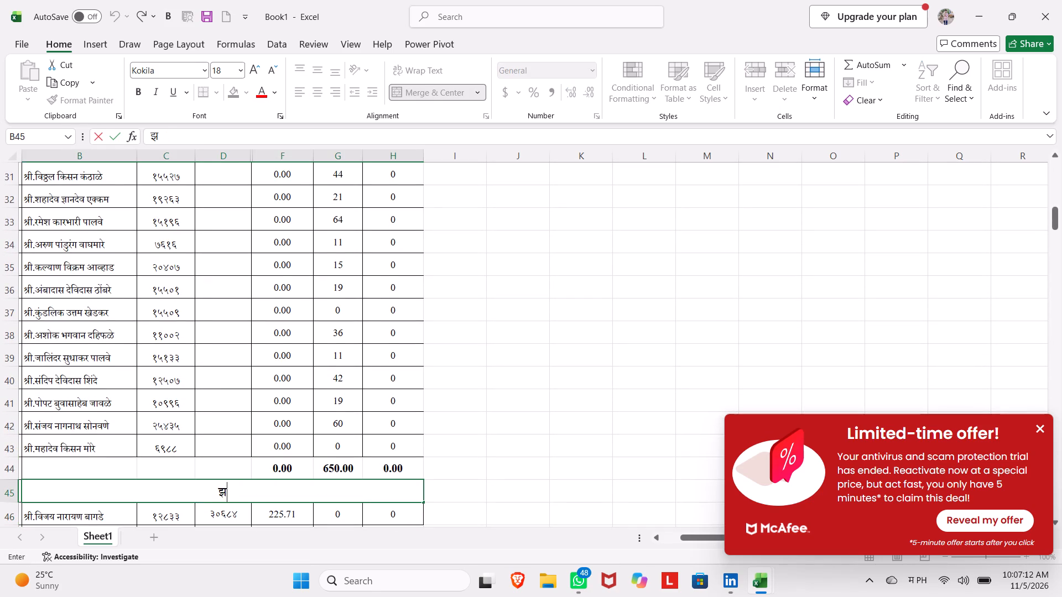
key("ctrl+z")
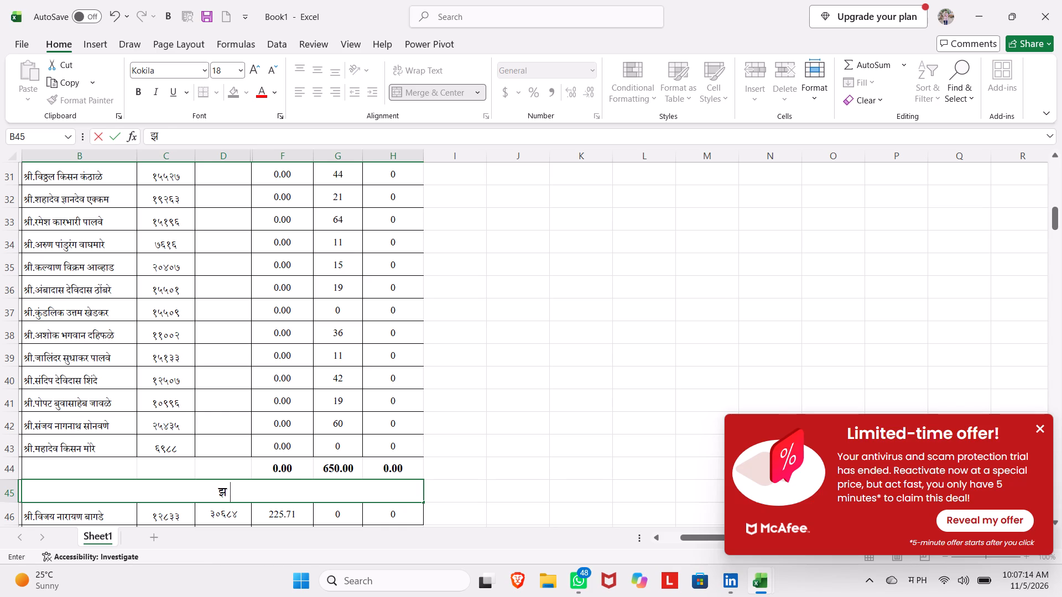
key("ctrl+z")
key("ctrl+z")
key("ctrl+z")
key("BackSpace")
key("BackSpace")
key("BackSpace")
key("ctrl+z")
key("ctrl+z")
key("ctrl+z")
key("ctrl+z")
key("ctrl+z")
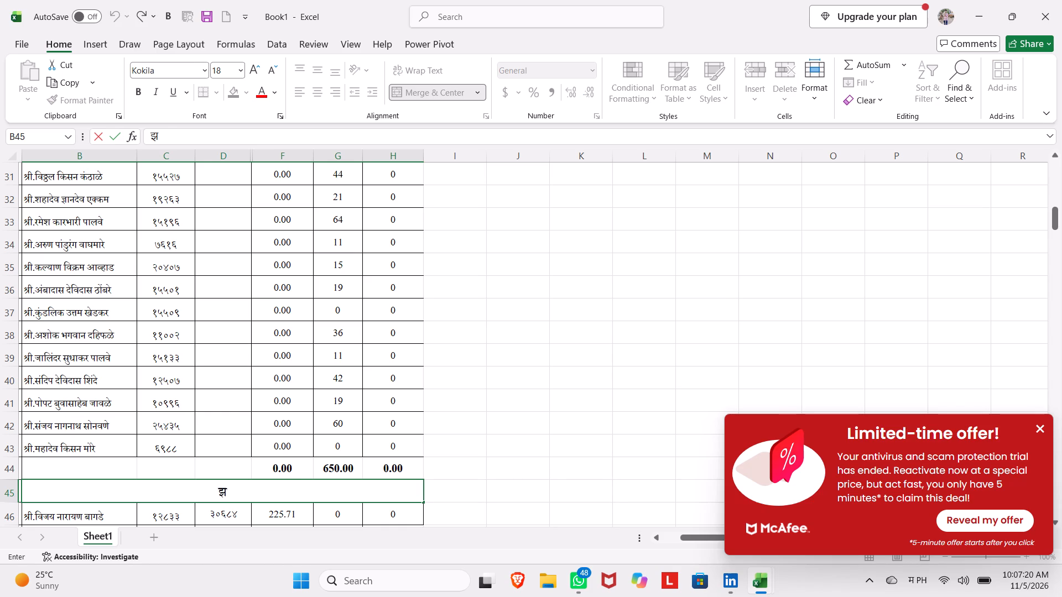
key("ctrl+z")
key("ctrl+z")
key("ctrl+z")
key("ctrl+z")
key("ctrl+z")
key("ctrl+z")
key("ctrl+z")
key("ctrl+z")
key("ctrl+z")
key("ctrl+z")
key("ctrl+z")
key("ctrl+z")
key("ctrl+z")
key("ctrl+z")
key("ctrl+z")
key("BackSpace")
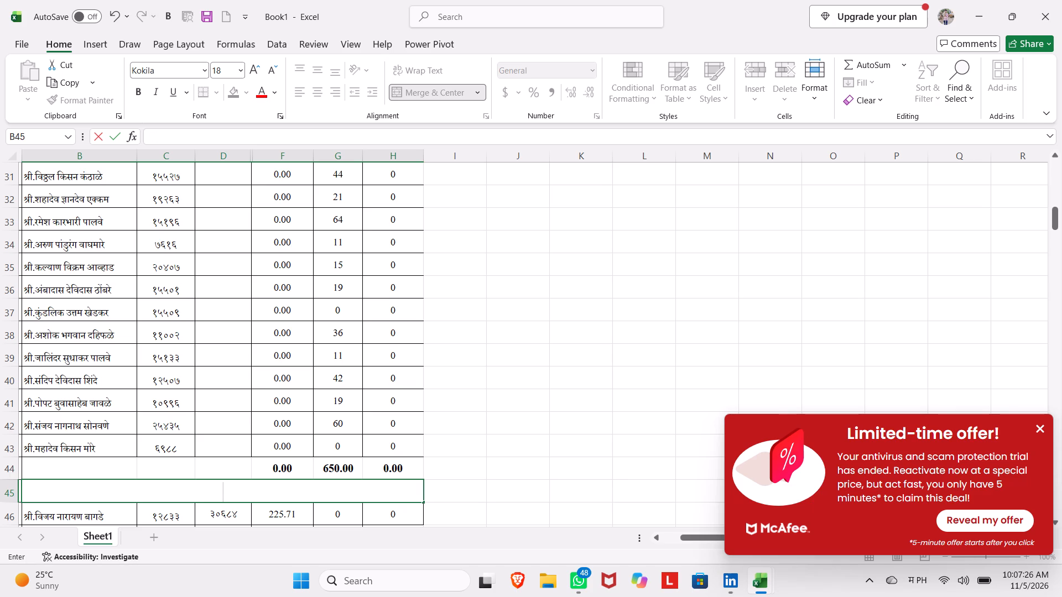
Enter ब as the category heading in the merged row 45 of the वाहक table.
key("b")
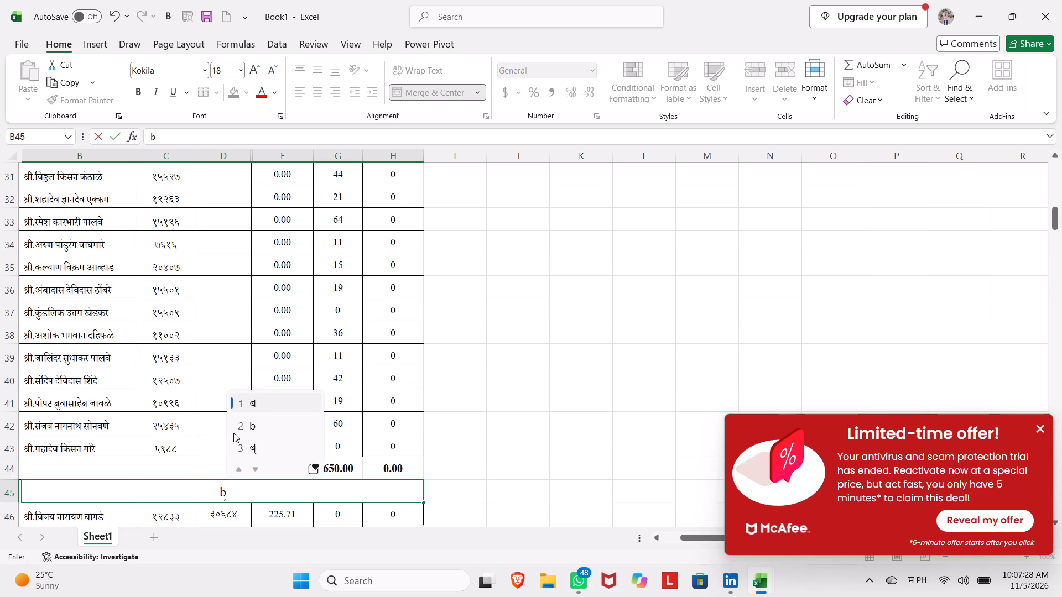
double_click(272, 404)
left_click(243, 499)
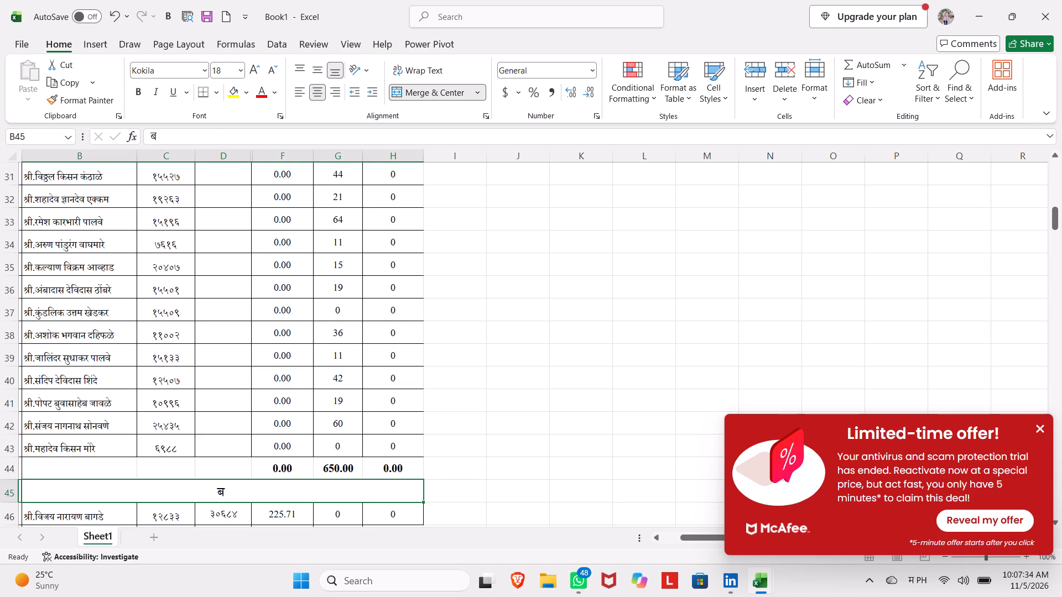
Complete the merged category heading in row 45 by adding वर्ग so that it reads ब वर्ग.
left_click(243, 499)
double_click(243, 499)
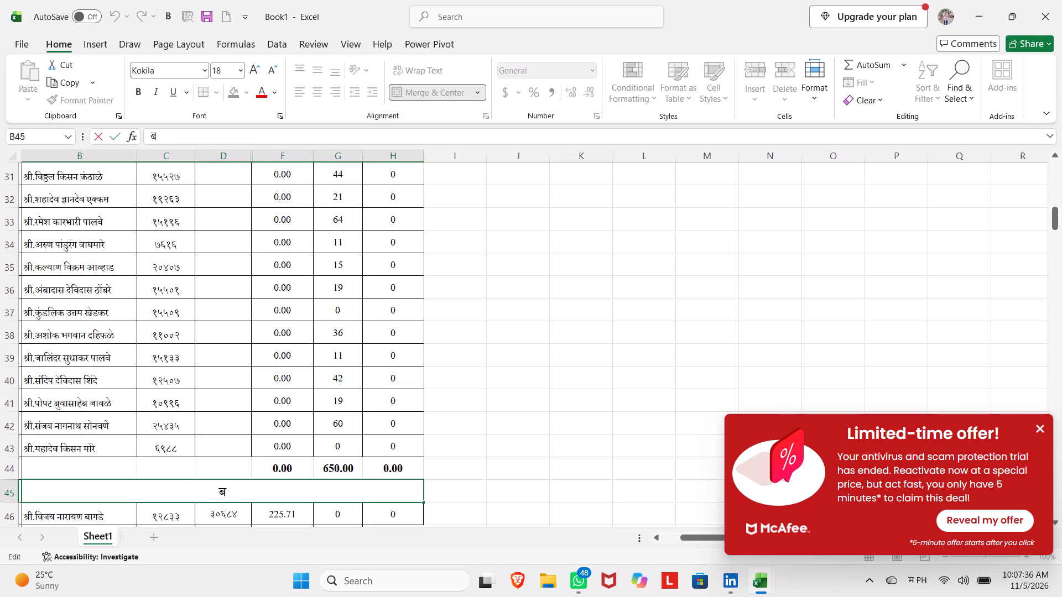
type("varga")
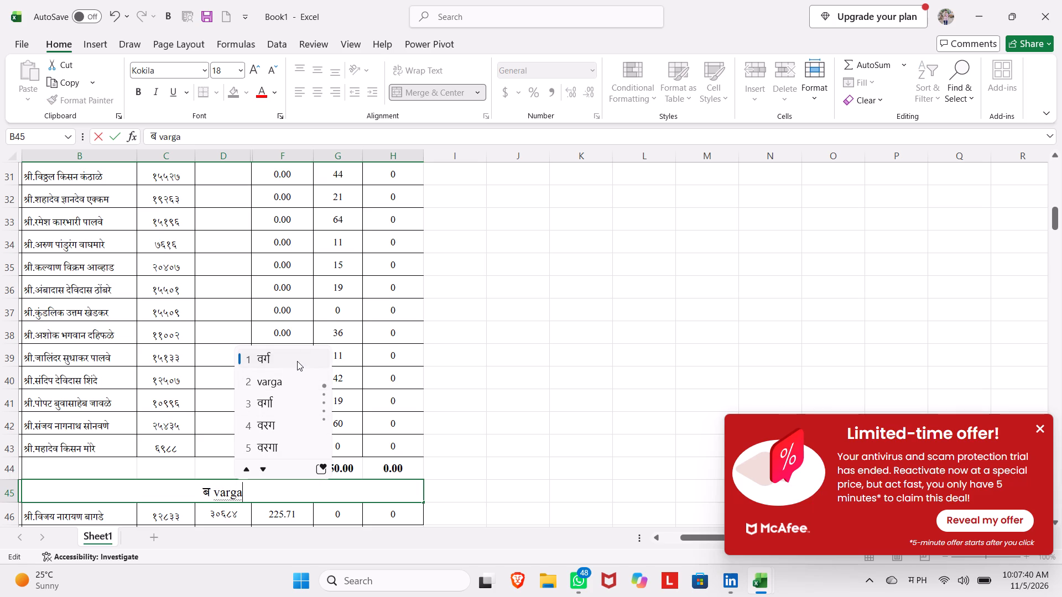
left_click(297, 361)
left_click(613, 473)
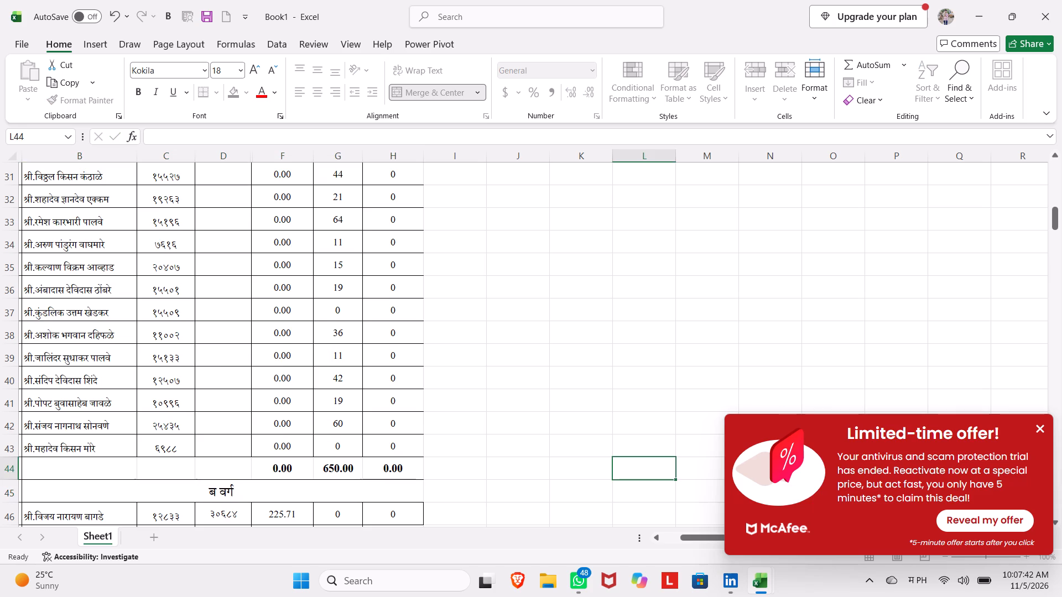
Clear the basic pay values in column D for rows 46 to 50 of the ब वर्ग section.
scroll(429, 479, "down", 1)
left_click(233, 467)
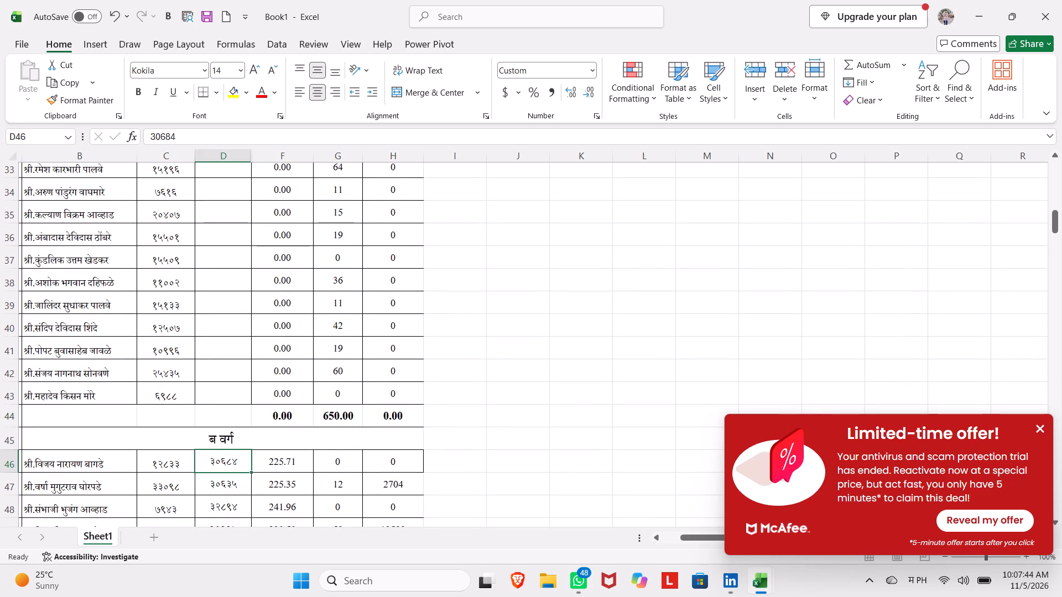
key("BackSpace")
key("Down")
key("BackSpace")
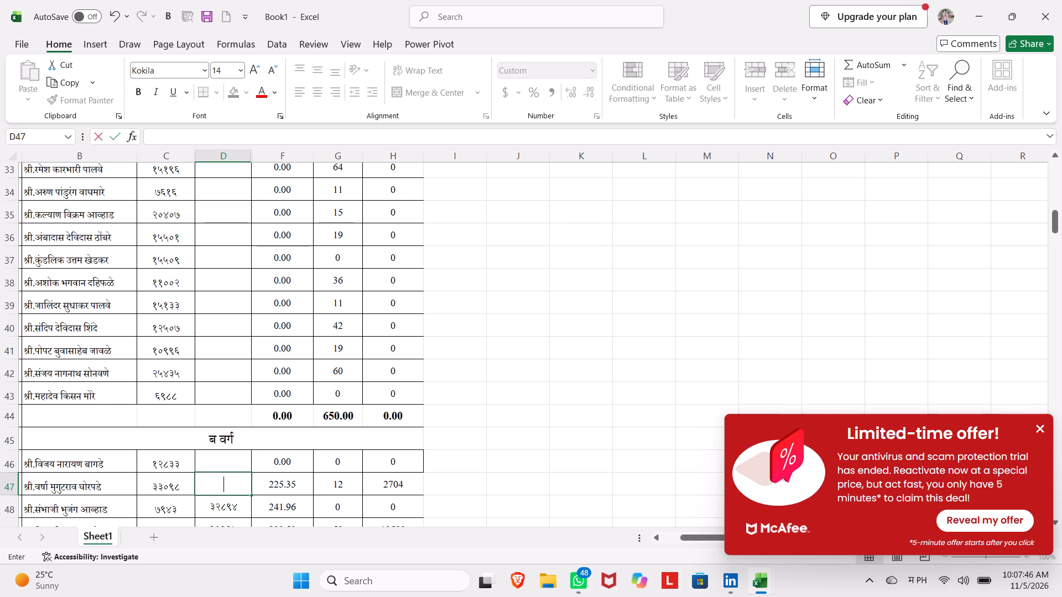
key("Down")
key("BackSpace")
key("Down")
key("BackSpace")
key("Down")
key("BackSpace")
Clear the basic pay values in column D for rows 51 to 56 of the ब वर्ग section.
key("Down")
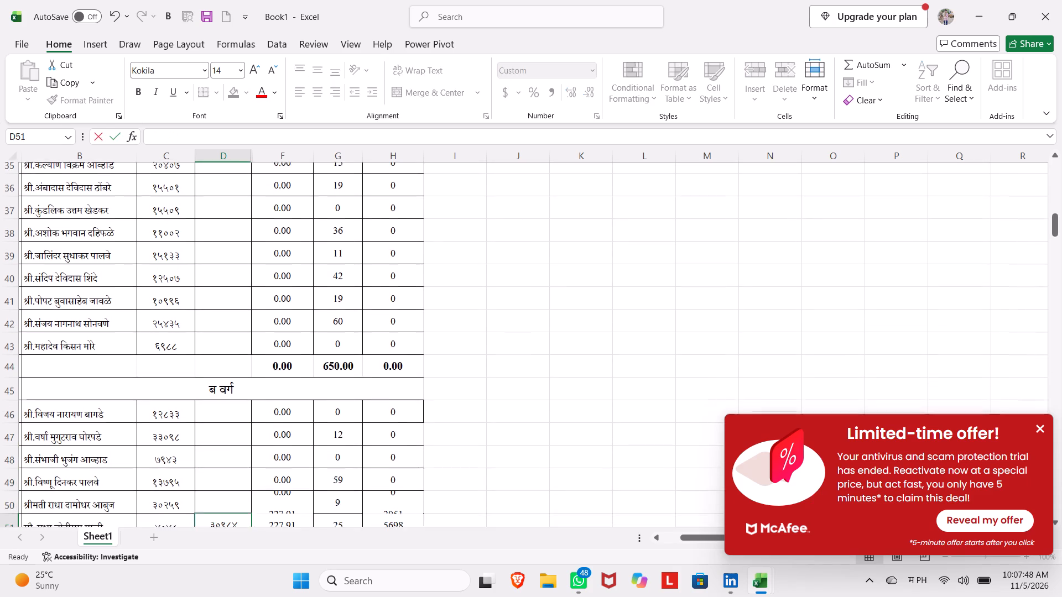
key("BackSpace")
key("Down")
key("BackSpace")
key("Down")
key("BackSpace")
key("Down")
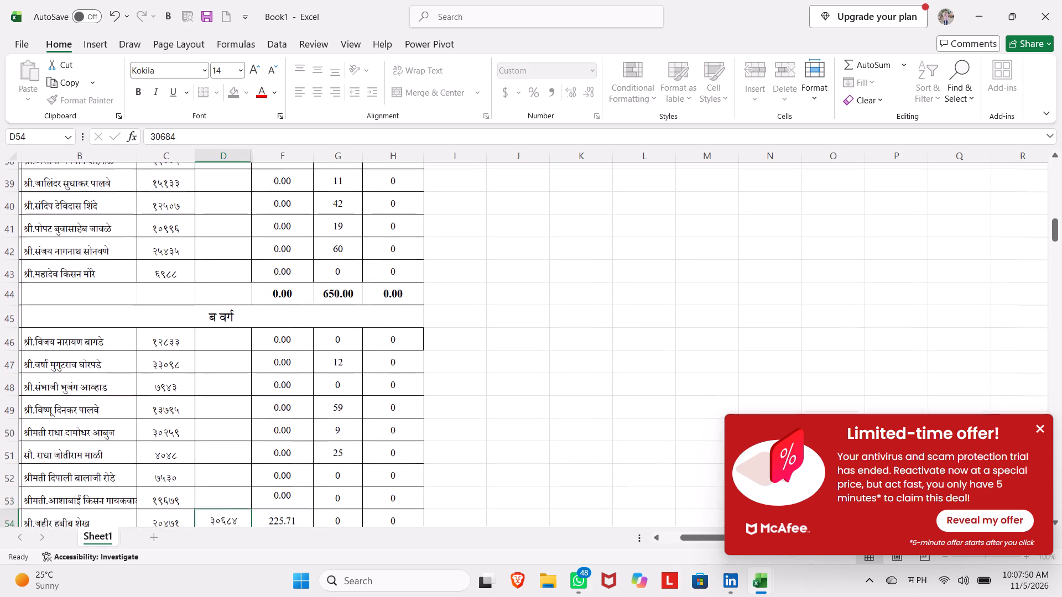
key("BackSpace")
key("Down")
key("BackSpace")
key("Down")
key("BackSpace")
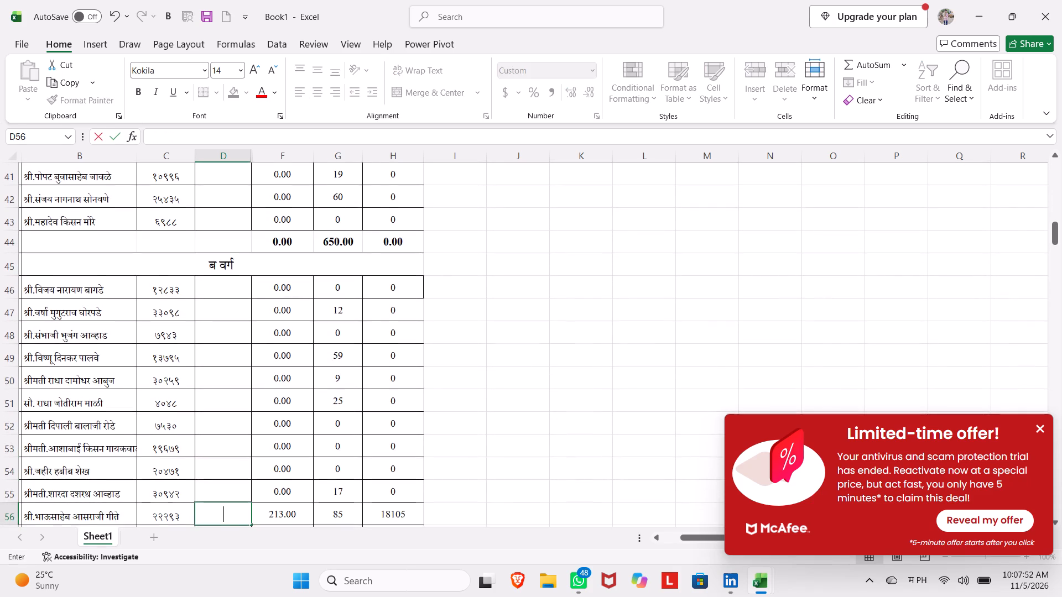
Clear the basic pay values in column D for rows 57 to 62 of the ब वर्ग section.
key("Down")
key("BackSpace")
key("Down")
key("BackSpace")
key("Down")
key("BackSpace")
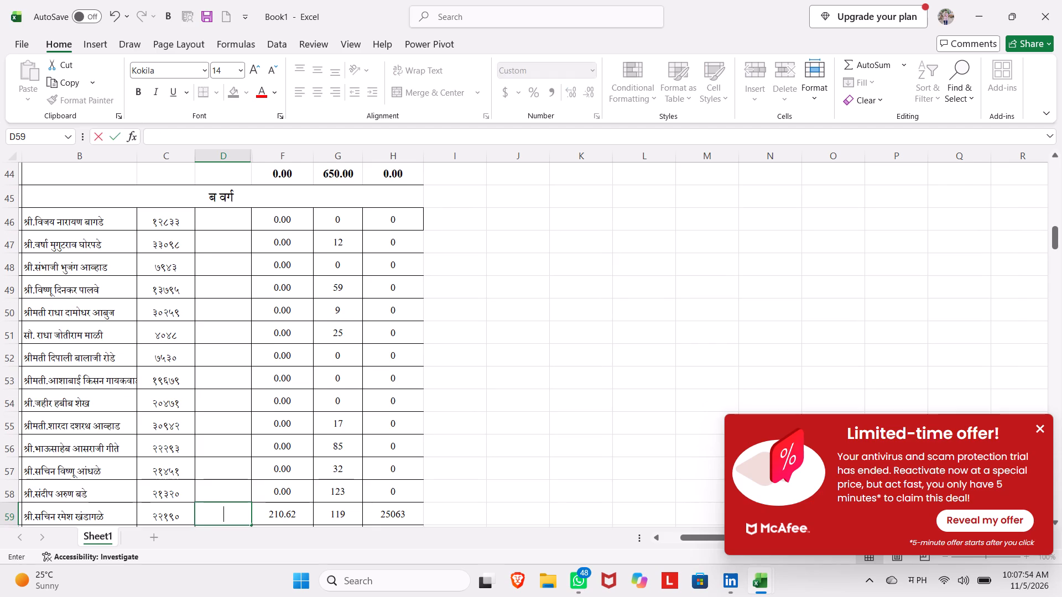
key("Down")
key("BackSpace")
key("Down")
key("BackSpace")
key("Down")
key("BackSpace")
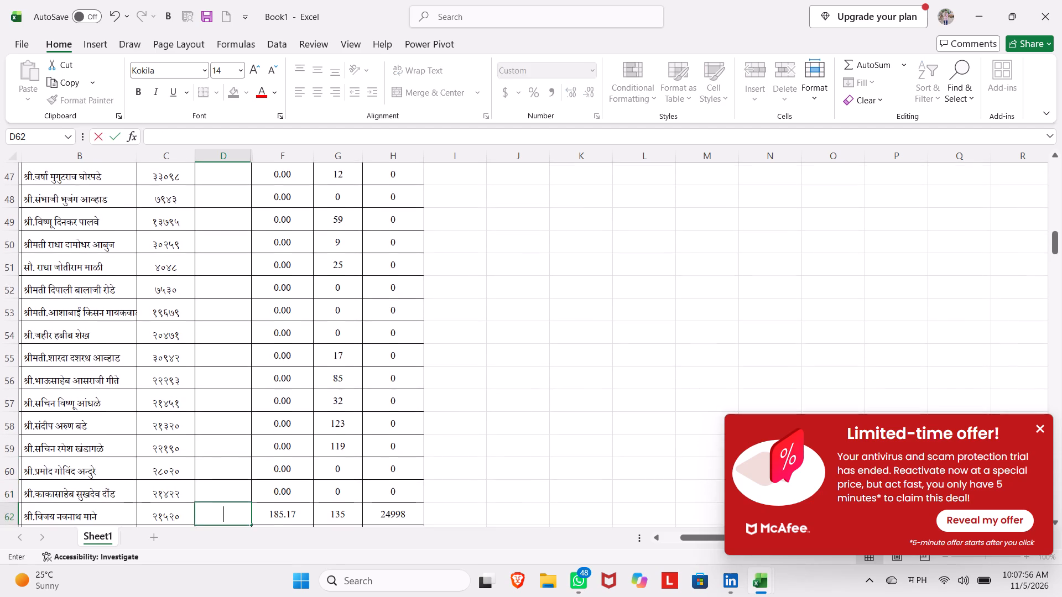
Clear the basic pay values in column D for rows 63 to 68 of the ब वर्ग section.
key("Down")
key("BackSpace")
key("Down")
key("BackSpace")
key("Down")
key("BackSpace")
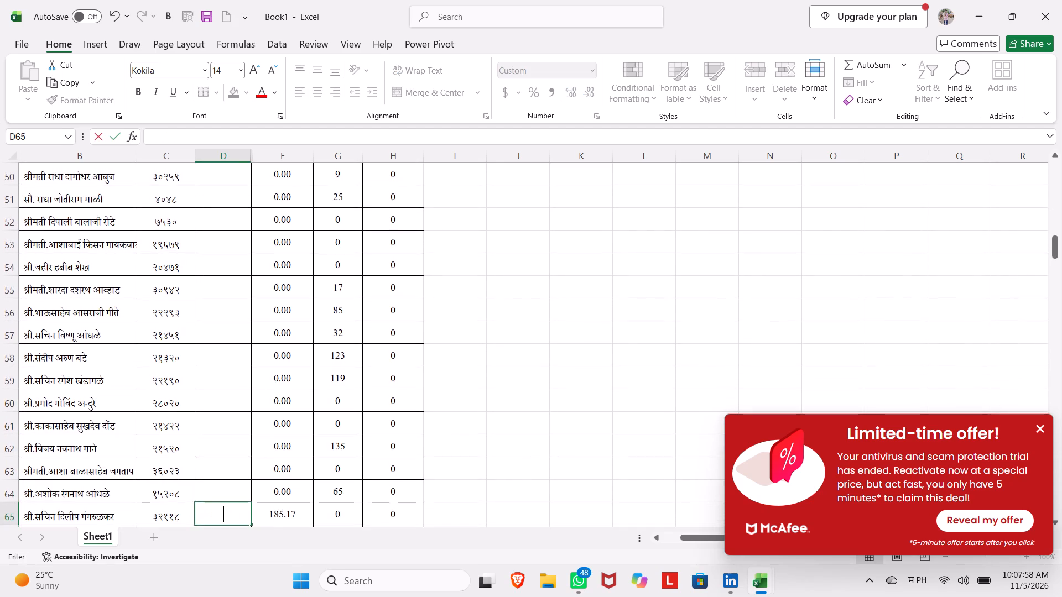
key("Down")
key("BackSpace")
key("Down")
key("BackSpace")
key("Down")
key("BackSpace")
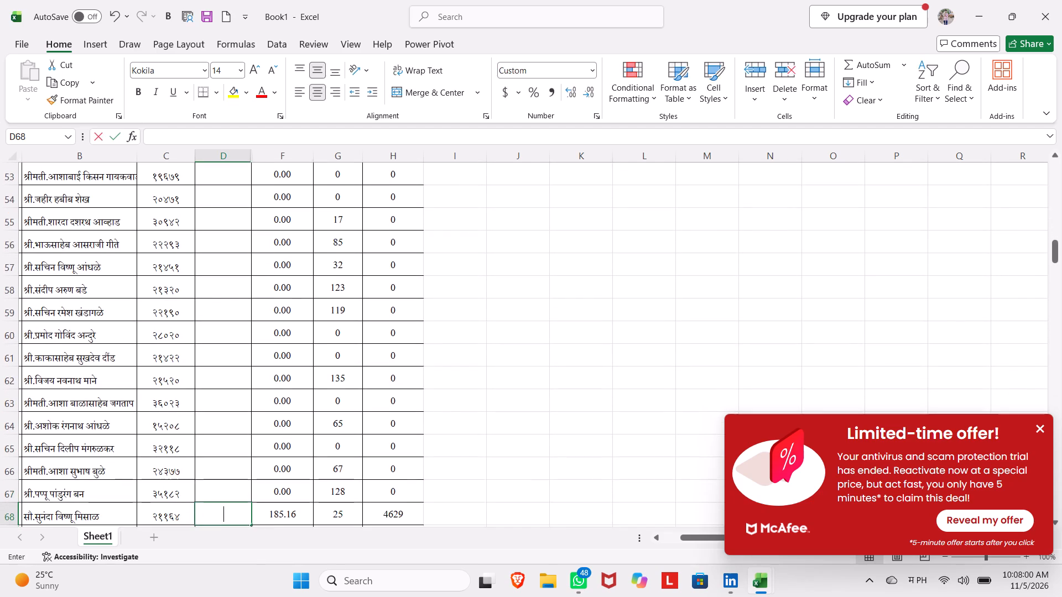
Clear the basic pay values in column D for rows 69 to 74 of the ब वर्ग section.
key("Down")
key("BackSpace")
key("Down")
key("BackSpace")
key("Down")
key("BackSpace")
key("Down")
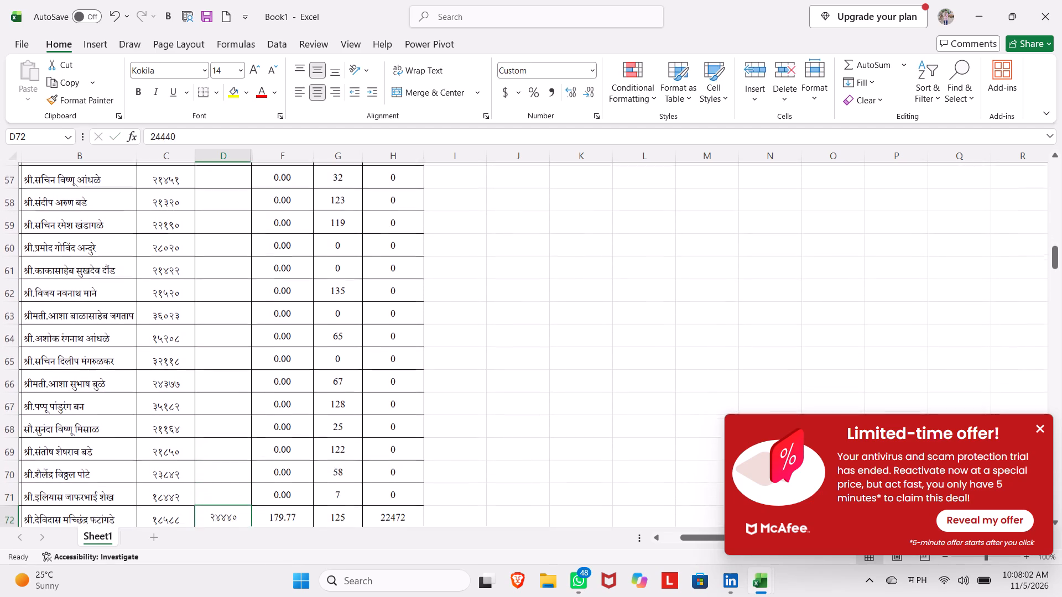
key("BackSpace")
key("Down")
key("BackSpace")
key("Down")
key("BackSpace")
Clear column D from row 75 through the ब वर्ग section's total row 79.
key("Down")
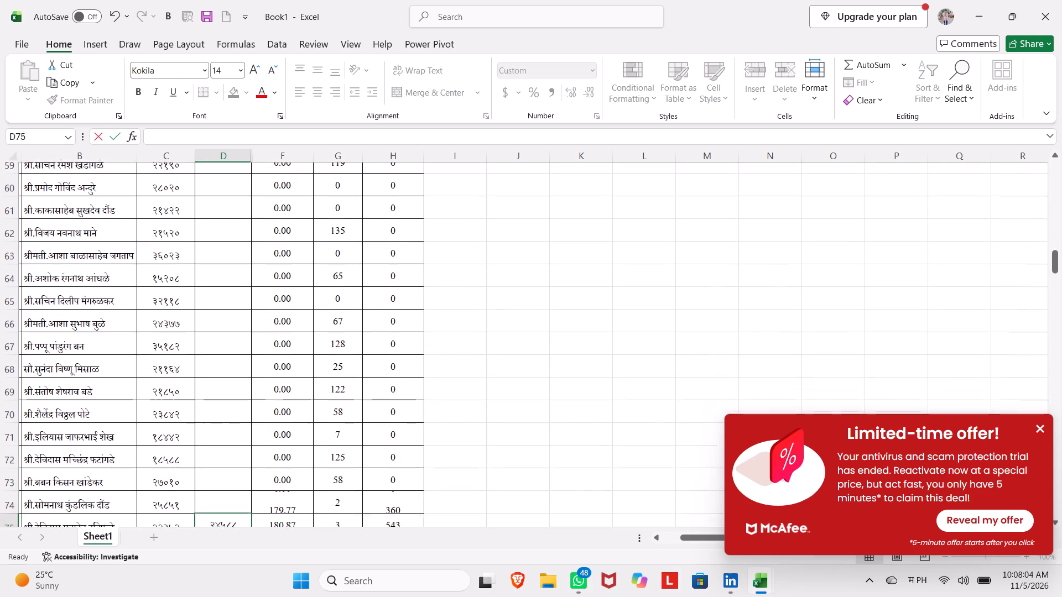
key("BackSpace")
key("Down")
key("BackSpace")
key("Down")
key("BackSpace")
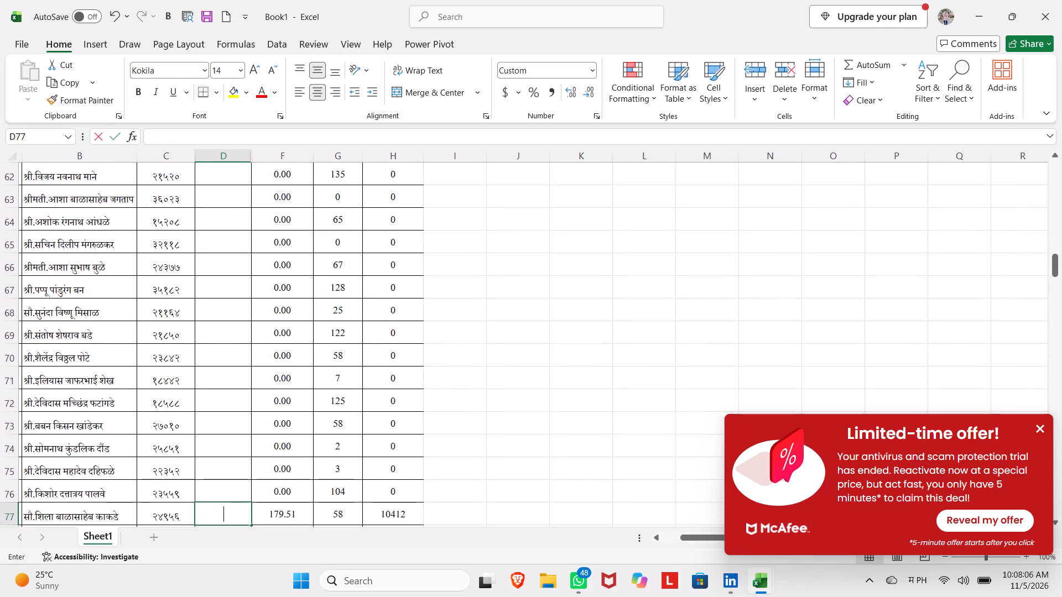
key("Down")
key("BackSpace")
key("Down")
key("BackSpace")
Skip the क वर्ग heading in row 80 and clear the basic pay values in column D for rows 81 to 85.
key("Down")
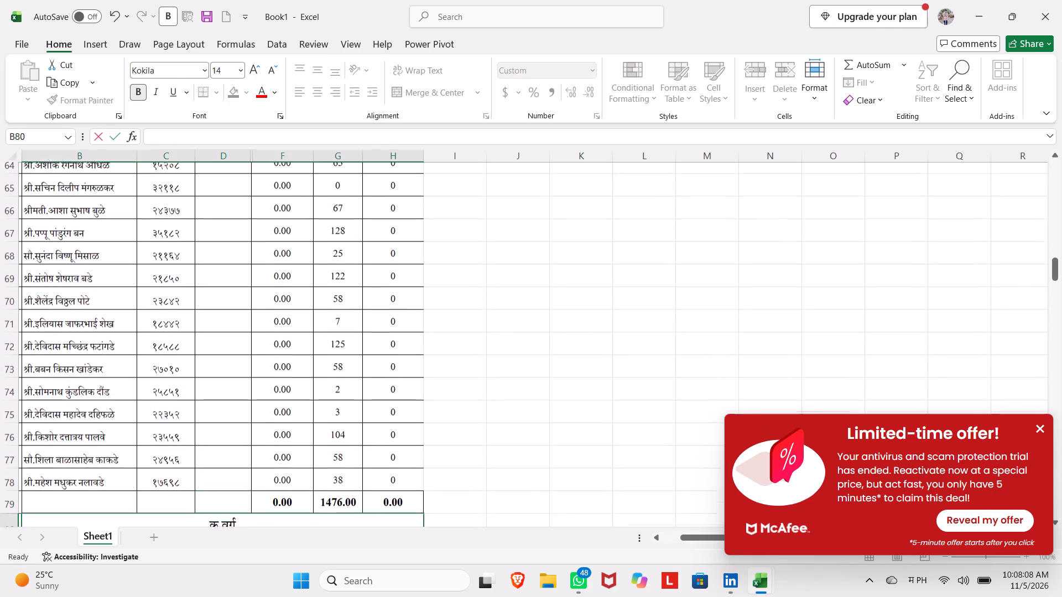
key("Down")
key("BackSpace")
key("Down")
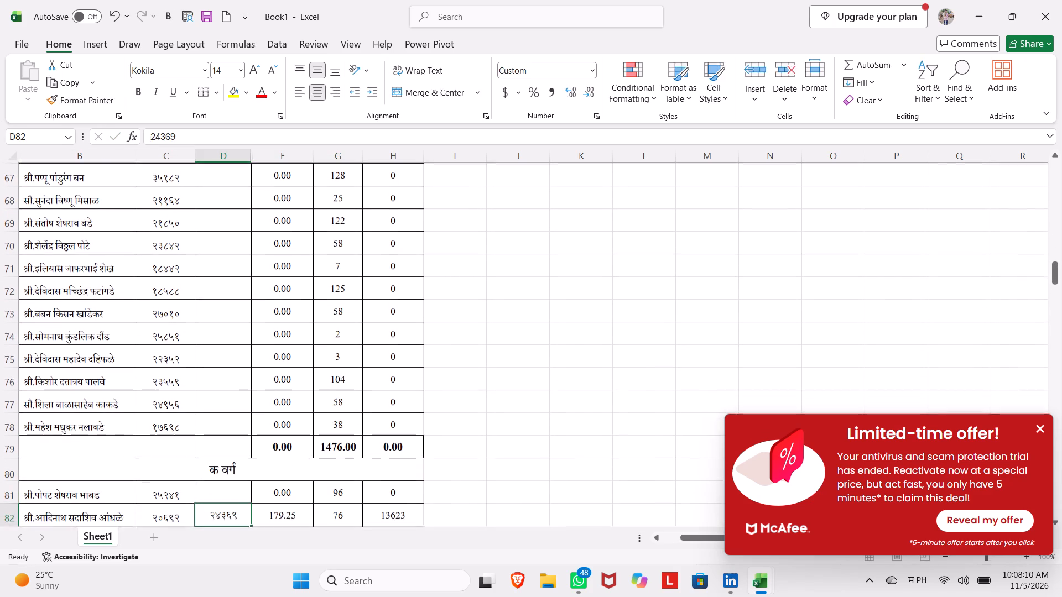
key("BackSpace")
key("Down")
key("BackSpace")
key("Down")
key("BackSpace")
key("Down")
key("BackSpace")
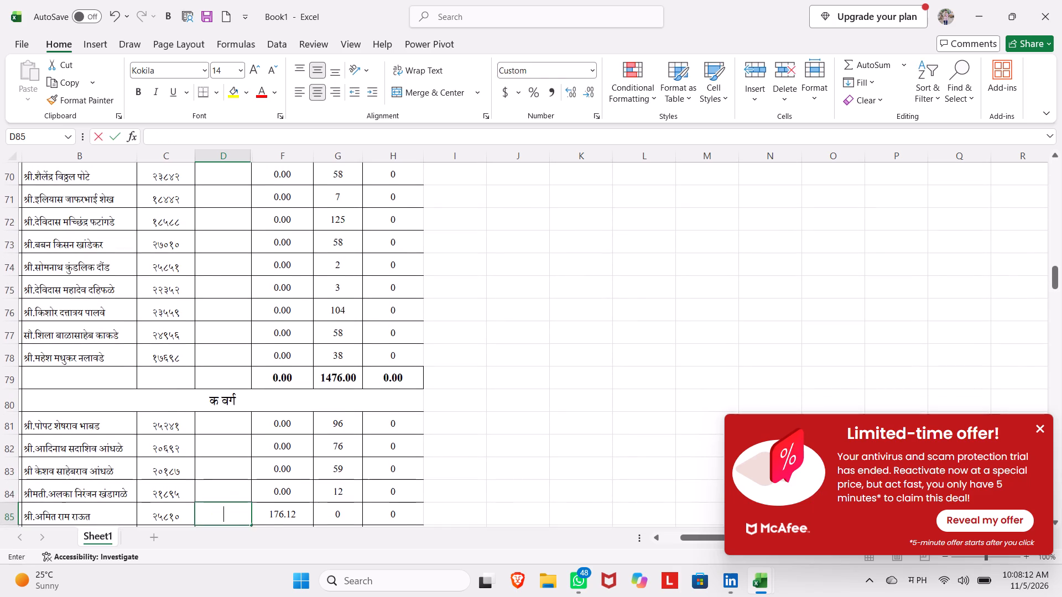
Clear the basic pay values in column D for rows 86 to 91 of the क वर्ग section.
key("Down")
key("BackSpace")
key("Down")
key("BackSpace")
key("Down")
key("BackSpace")
key("Down")
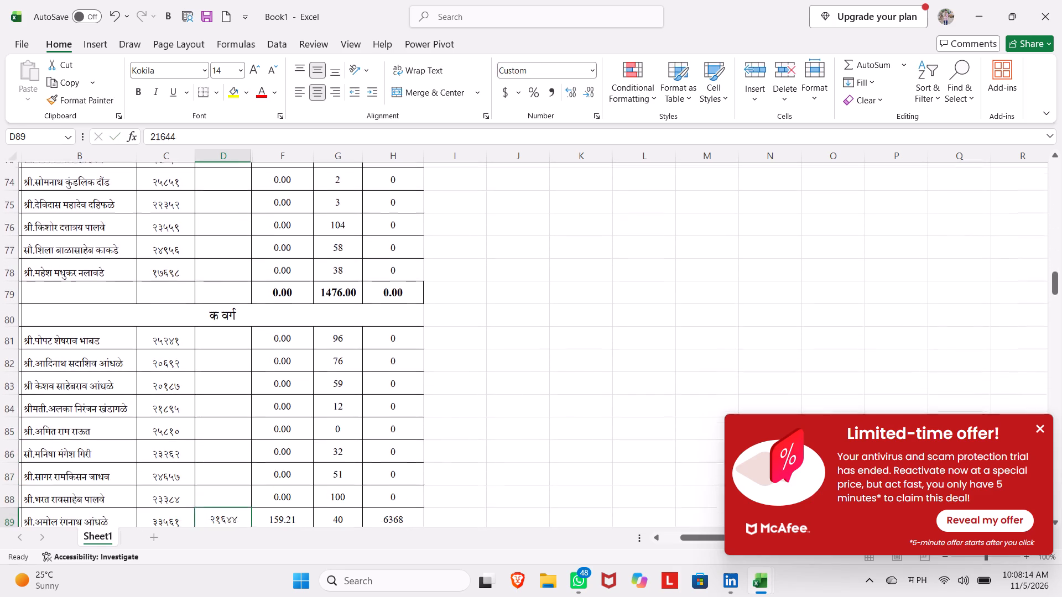
key("BackSpace")
key("Down")
key("BackSpace")
key("Down")
key("BackSpace")
Clear the basic pay values in column D for rows 92 to 98 of the क वर्ग section.
key("Down")
key("BackSpace")
key("Down")
key("BackSpace")
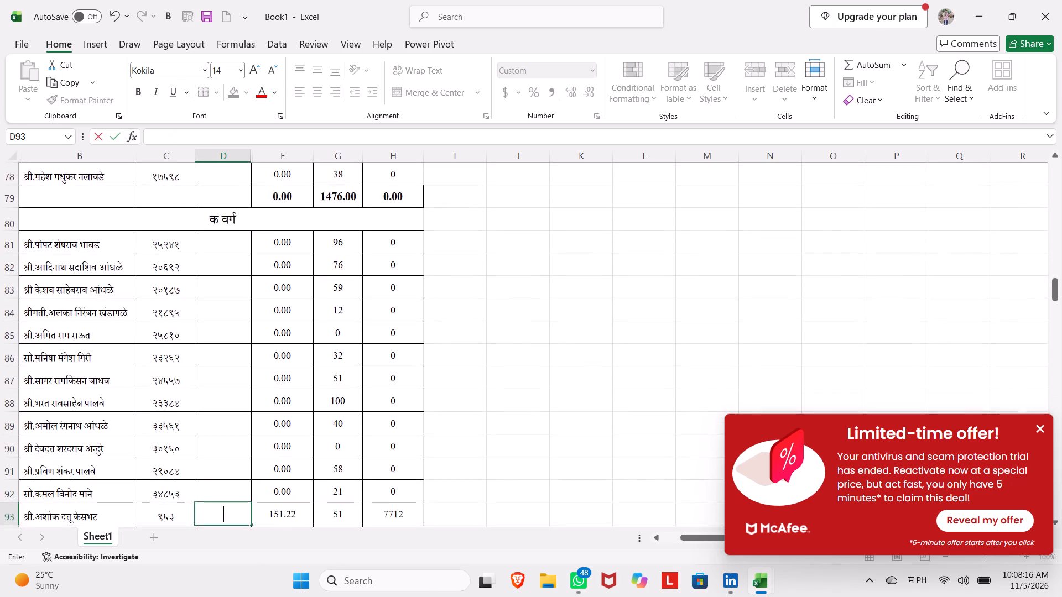
key("Down")
key("BackSpace")
key("Down")
key("BackSpace")
key("Down")
key("BackSpace")
key("Down")
key("BackSpace")
key("Down")
key("BackSpace")
Clear the basic pay values in column D for rows 99 to 105 of the क वर्ग section.
key("Down")
key("BackSpace")
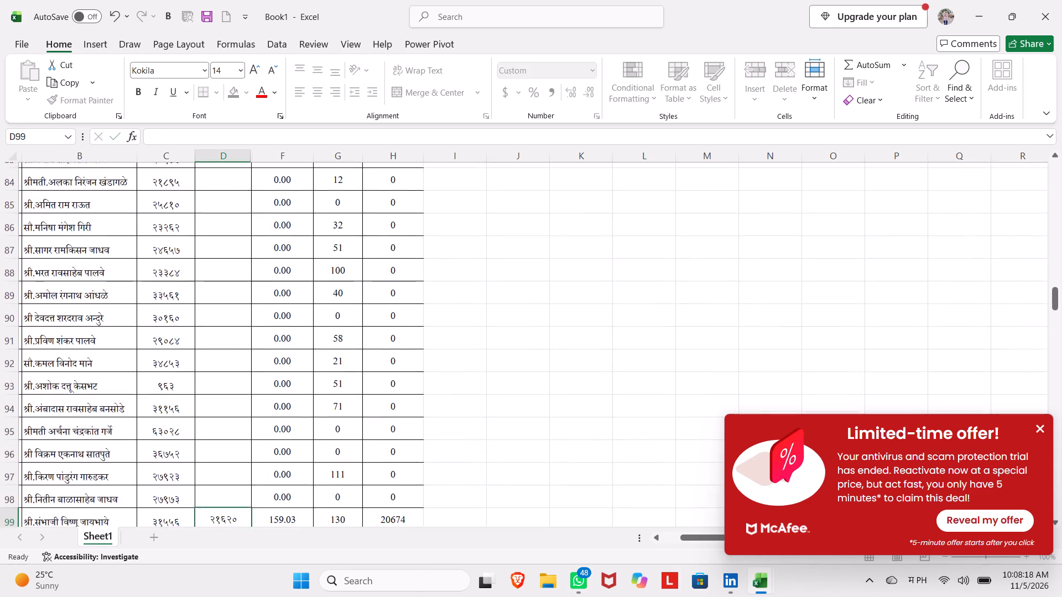
key("Down")
key("BackSpace")
key("Down")
key("BackSpace")
key("Down")
key("BackSpace")
key("Down")
key("BackSpace")
key("Down")
key("BackSpace")
key("Down")
key("BackSpace")
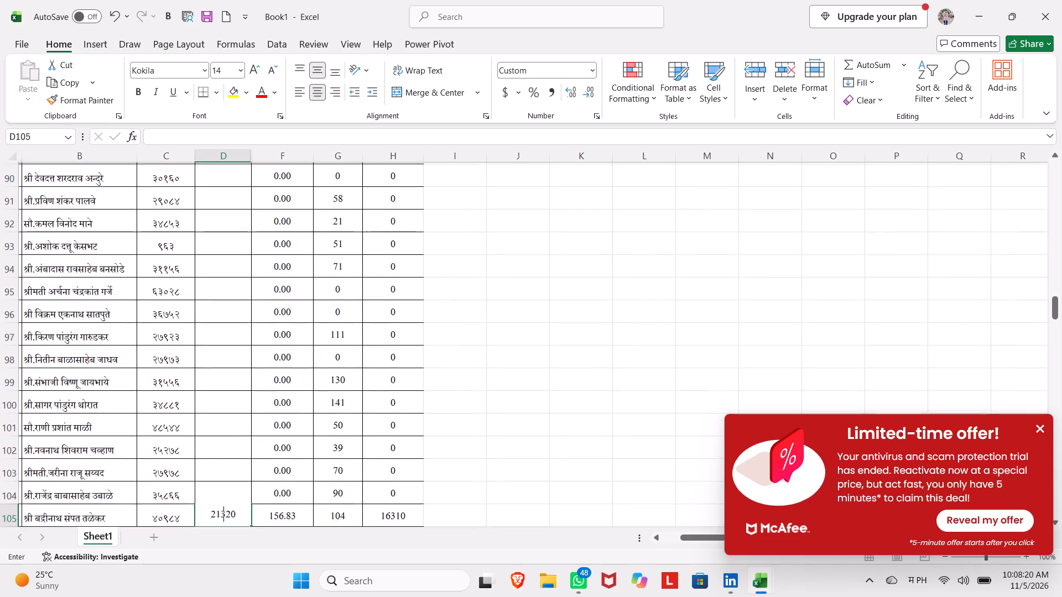
Clear the basic pay values in column D for rows 106 to 111 of the क वर्ग section.
key("Down")
key("BackSpace")
key("Down")
key("BackSpace")
key("Down")
key("BackSpace")
key("Down")
key("BackSpace")
key("Down")
key("BackSpace")
key("Down")
key("BackSpace")
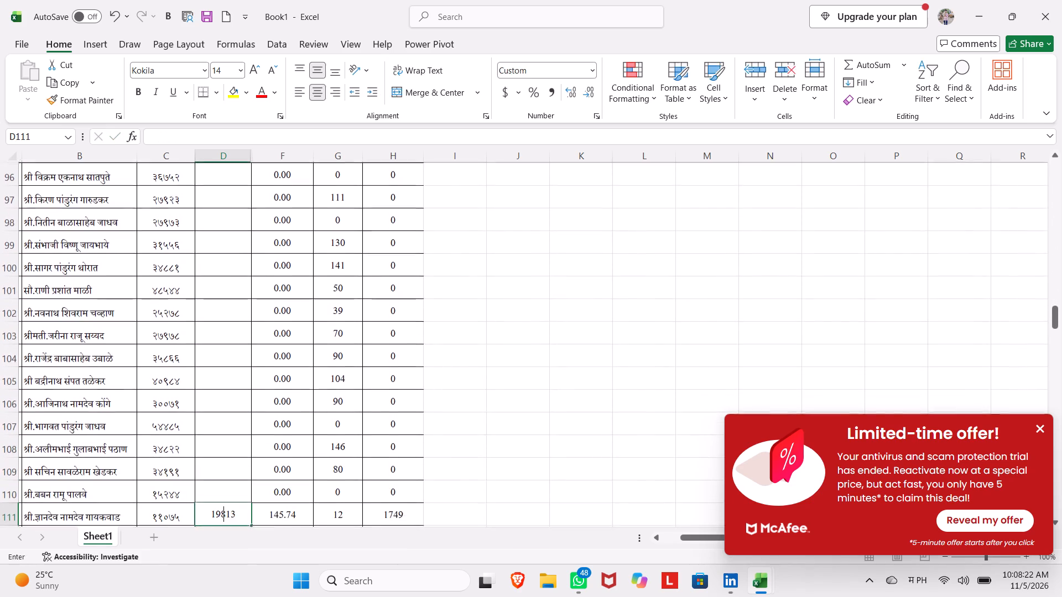
Clear column D from row 112 through the क वर्ग section's total row 115.
key("Down")
key("BackSpace")
key("Down")
key("BackSpace")
key("Down")
key("BackSpace")
key("Down")
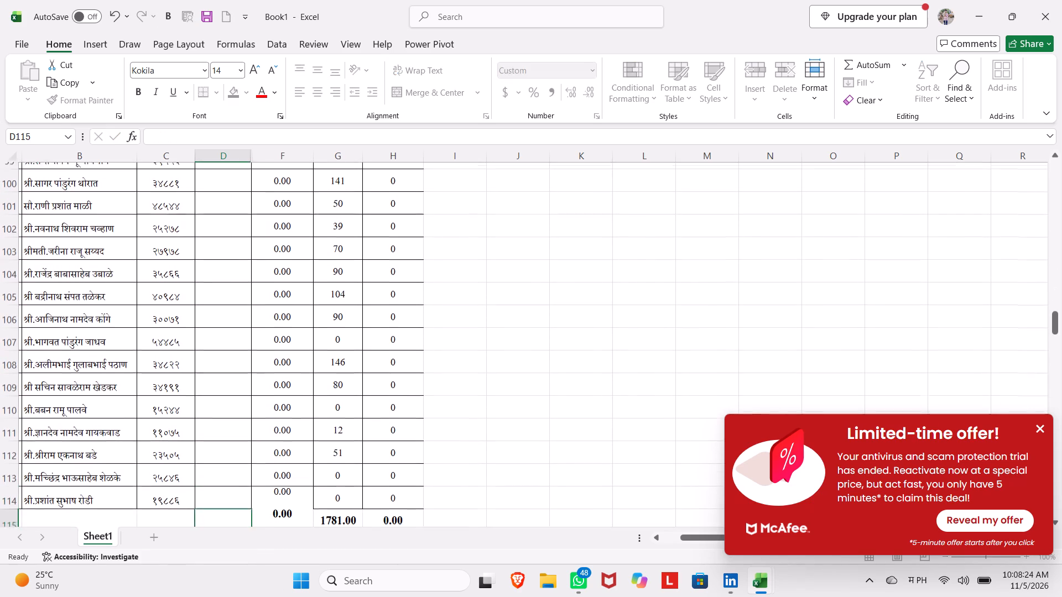
key("BackSpace")
Look over the overtime rate, hours and amount summary in rows 116 to 120 below the क वर्ग section.
key("Down")
key("Down")
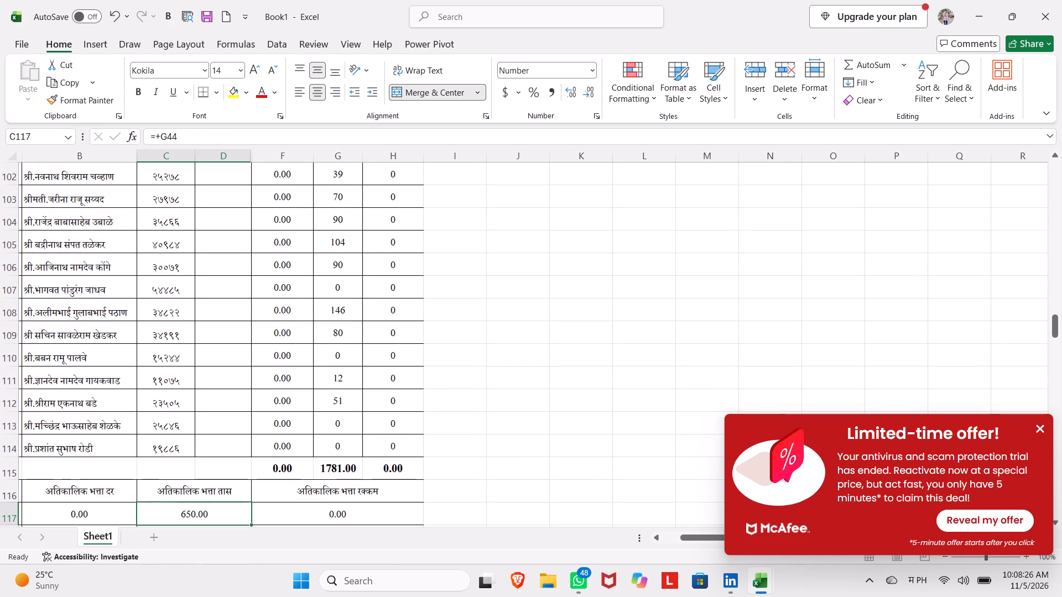
key("Down")
key("Down")
key("Down")
key("Down")
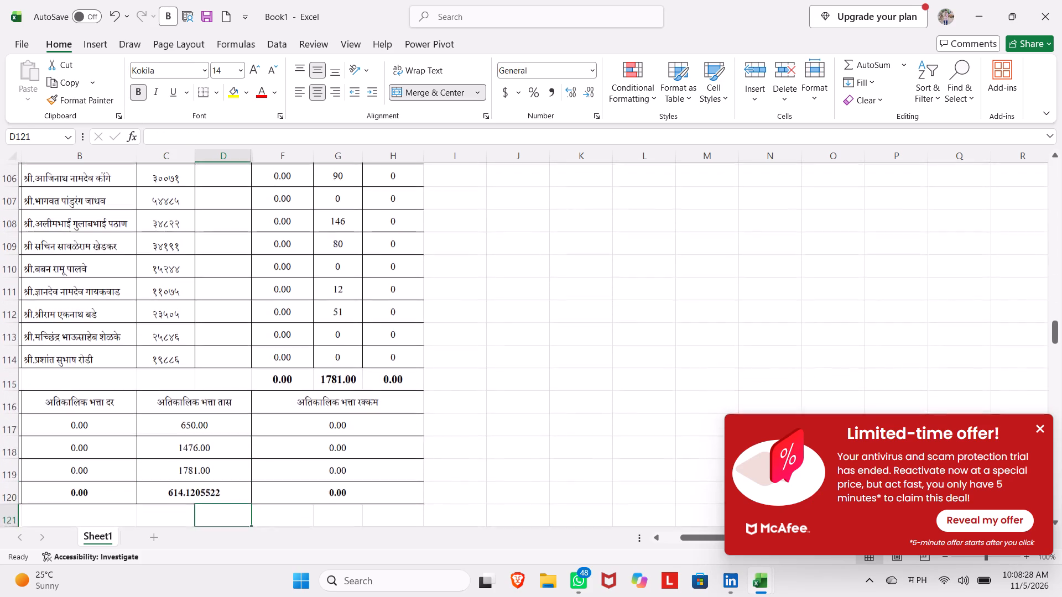
key("Down")
Clear the overtime rate formulas in column F (अ.भत्ता दर) for rows 11 to 15.
scroll(439, 408, "up", 9)
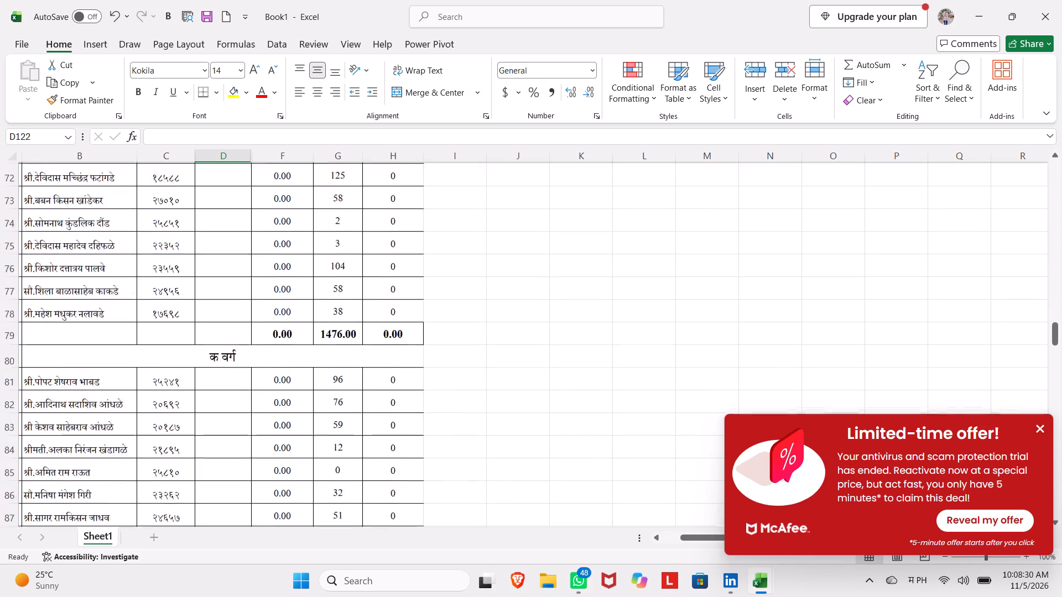
scroll(439, 408, "up", 8)
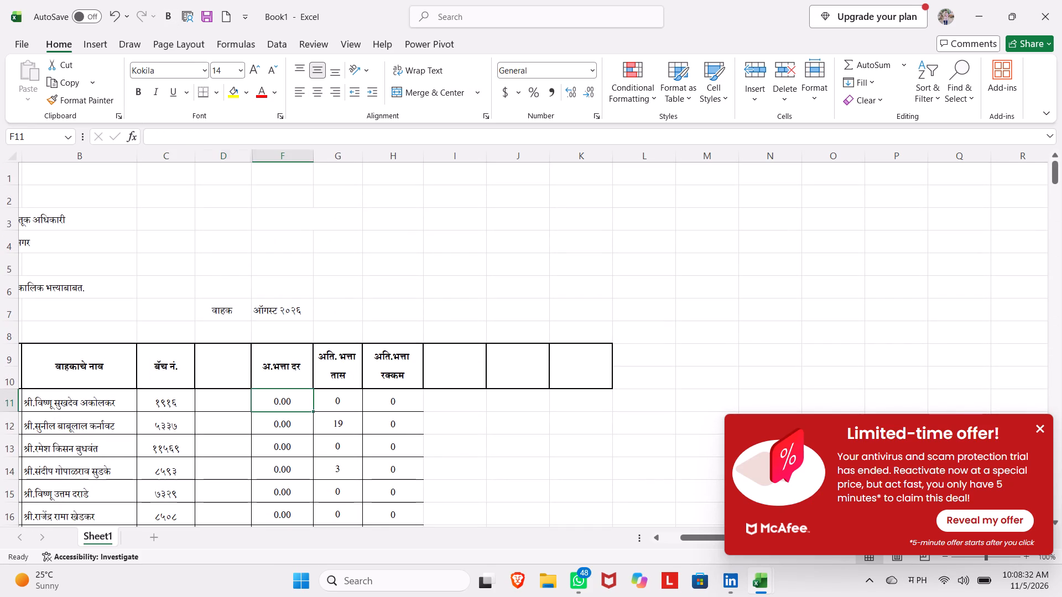
left_click(278, 407)
key("BackSpace")
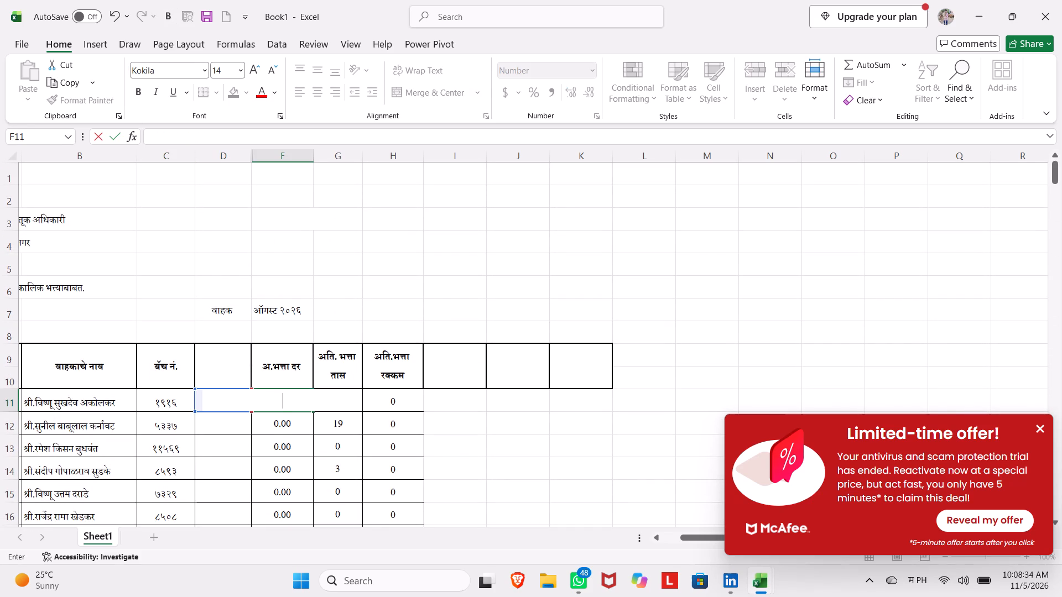
key("Down")
key("BackSpace")
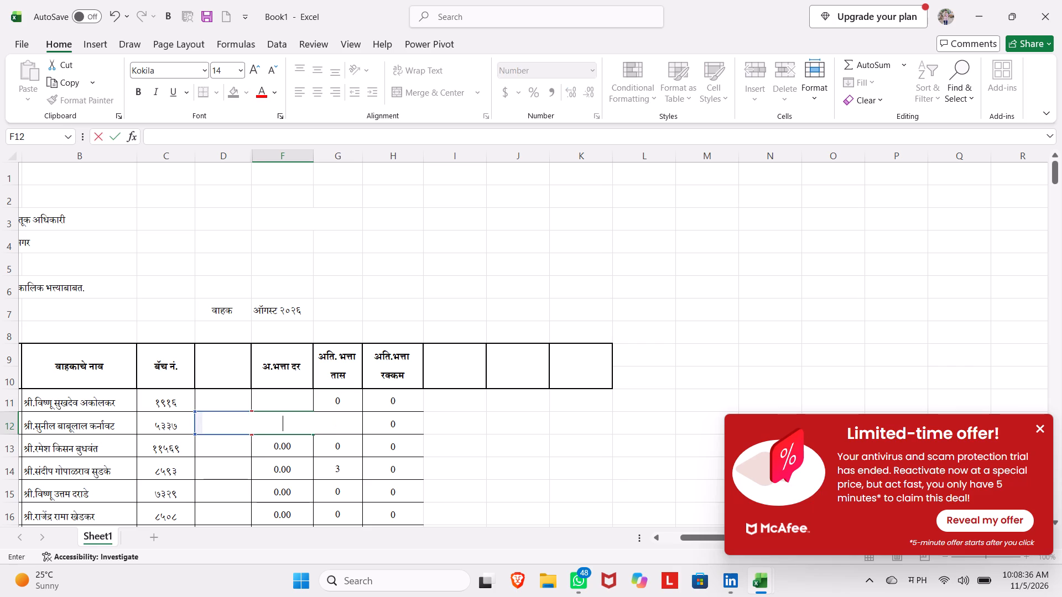
key("Down")
key("BackSpace")
key("Down")
key("BackSpace")
key("Down")
key("BackSpace")
Clear the overtime rate formulas in column F for rows 16 to 22.
key("Down")
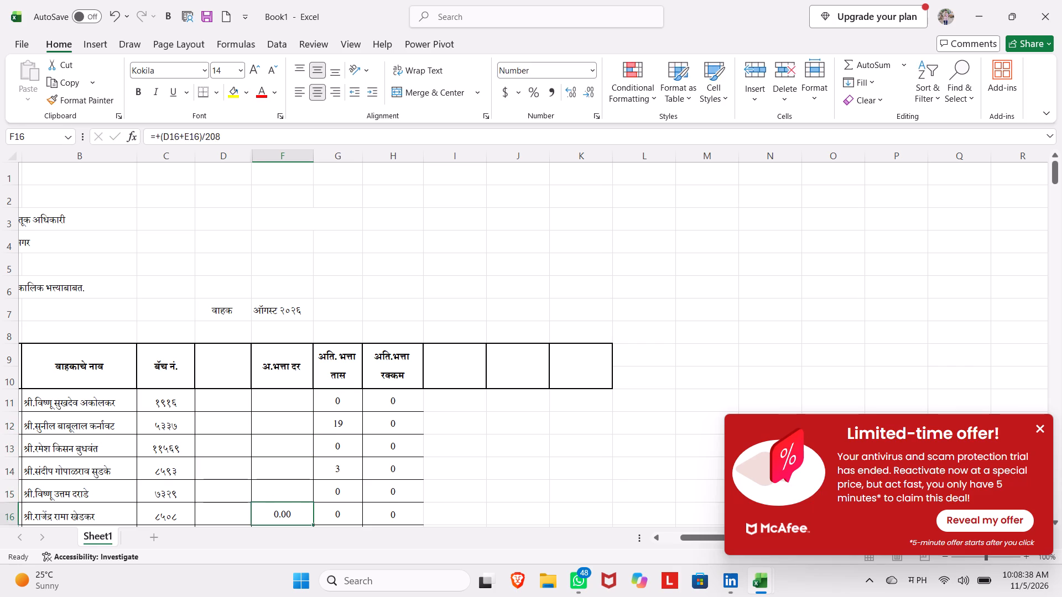
key("BackSpace")
key("Down")
key("BackSpace")
key("Down")
key("BackSpace")
key("Down")
key("BackSpace")
key("Down")
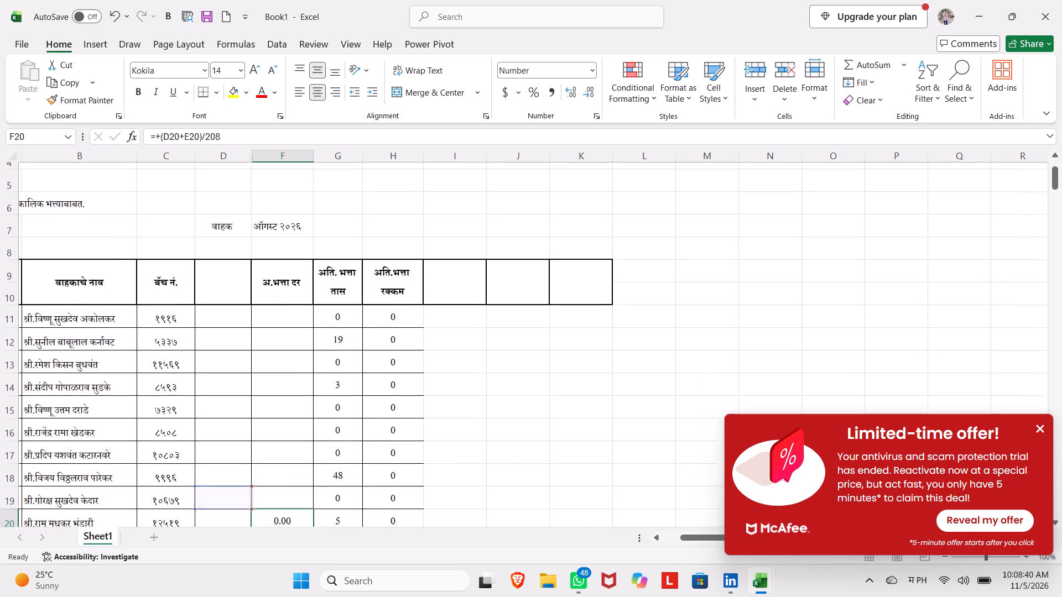
key("BackSpace")
key("Down")
key("BackSpace")
key("Down")
key("BackSpace")
Clear the overtime rate formulas in column F for rows 23 to 27, including row 24.
key("Down")
key("BackSpace")
key("Down")
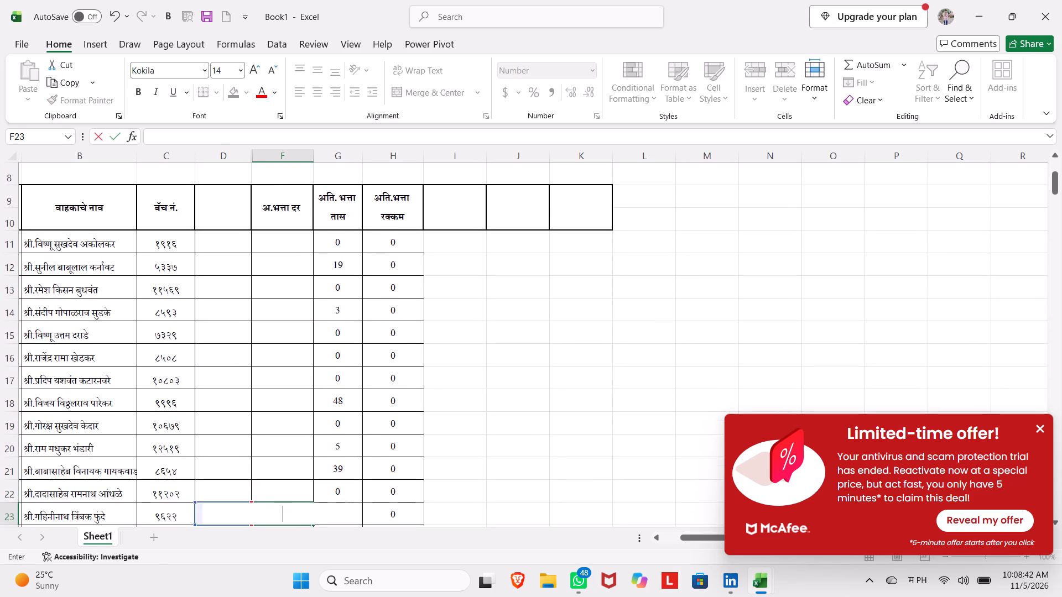
key("Down")
key("BackSpace")
key("Down")
key("BackSpace")
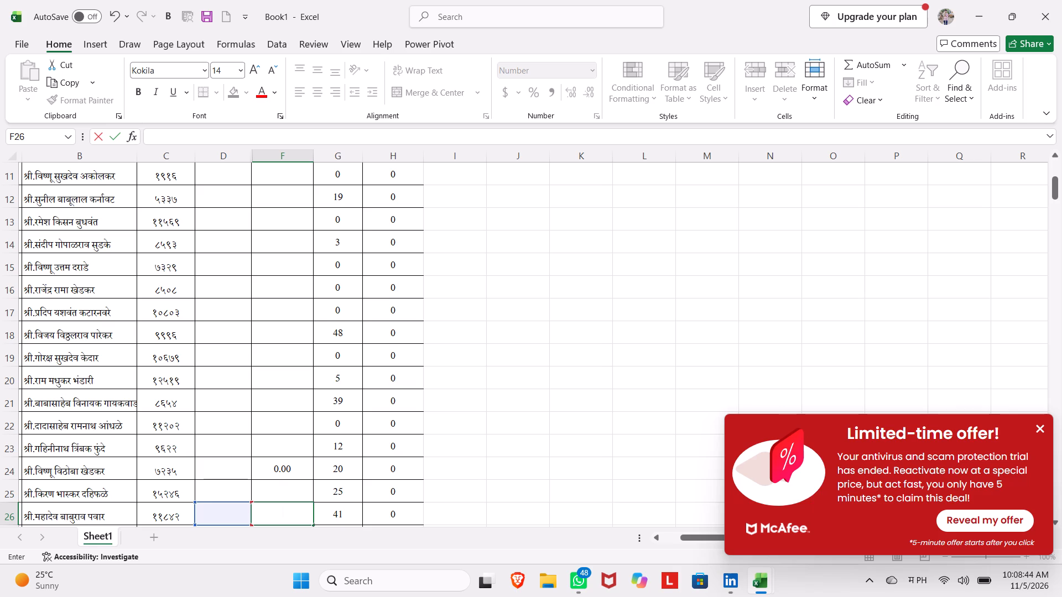
key("Up")
key("Up")
key("BackSpace")
key("Down")
key("Down")
key("Down")
key("BackSpace")
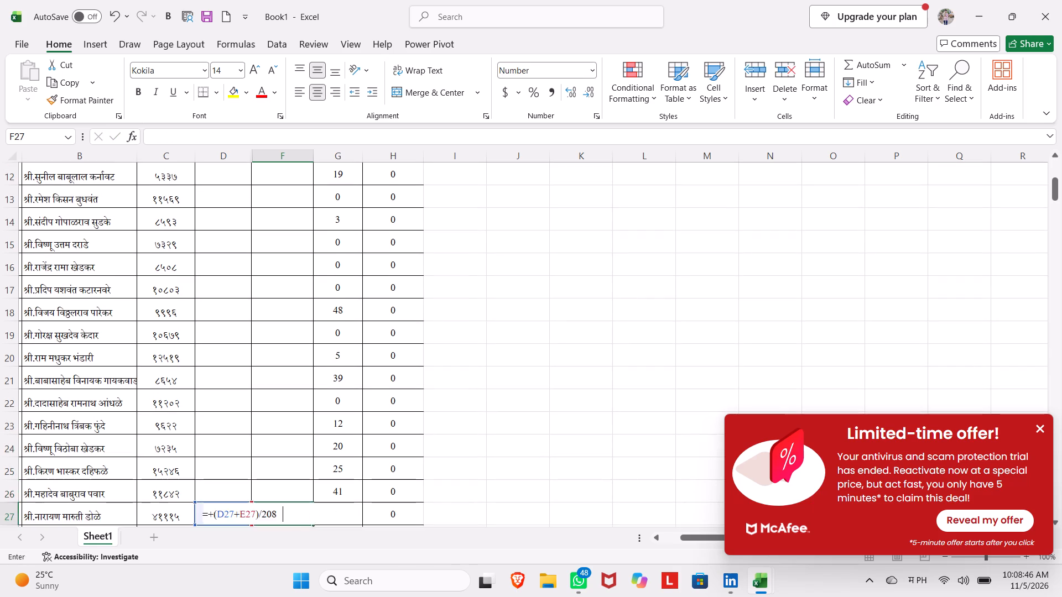
Clear the overtime rate formulas in column F for rows 28 to 33.
key("Down")
key("BackSpace")
key("Down")
key("BackSpace")
key("Down")
key("BackSpace")
key("Down")
key("BackSpace")
key("Down")
key("BackSpace")
key("Down")
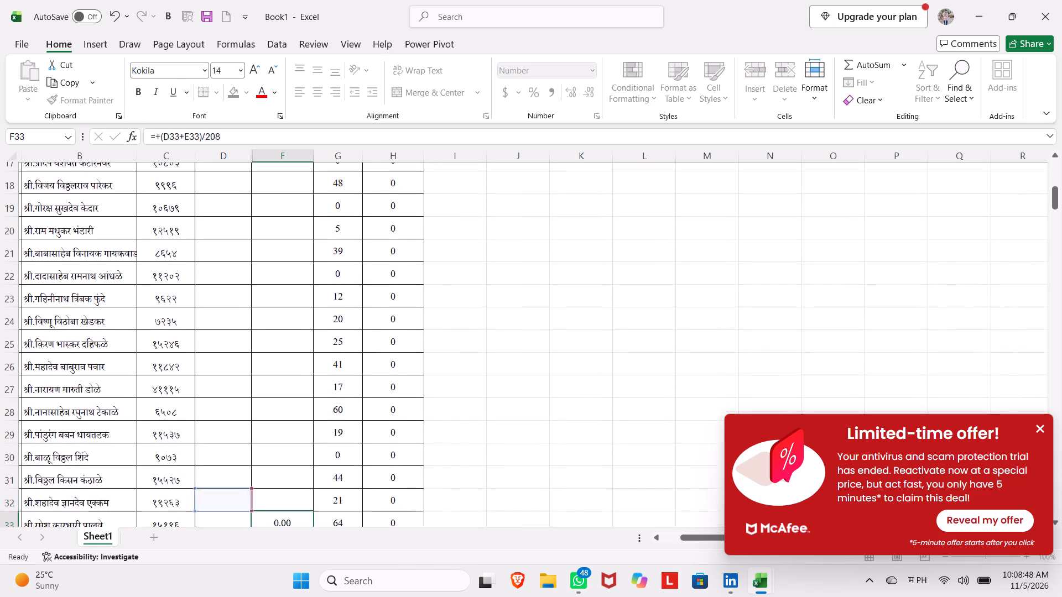
key("BackSpace")
Clear the overtime rate formulas in column F for rows 34 to 38.
key("Down")
key("BackSpace")
key("Down")
key("BackSpace")
key("Down")
key("BackSpace")
key("Down")
key("BackSpace")
key("Down")
key("BackSpace")
Clear the overtime rate formulas in column F for rows 39 to 43, the end of the first section.
key("Down")
key("BackSpace")
key("Down")
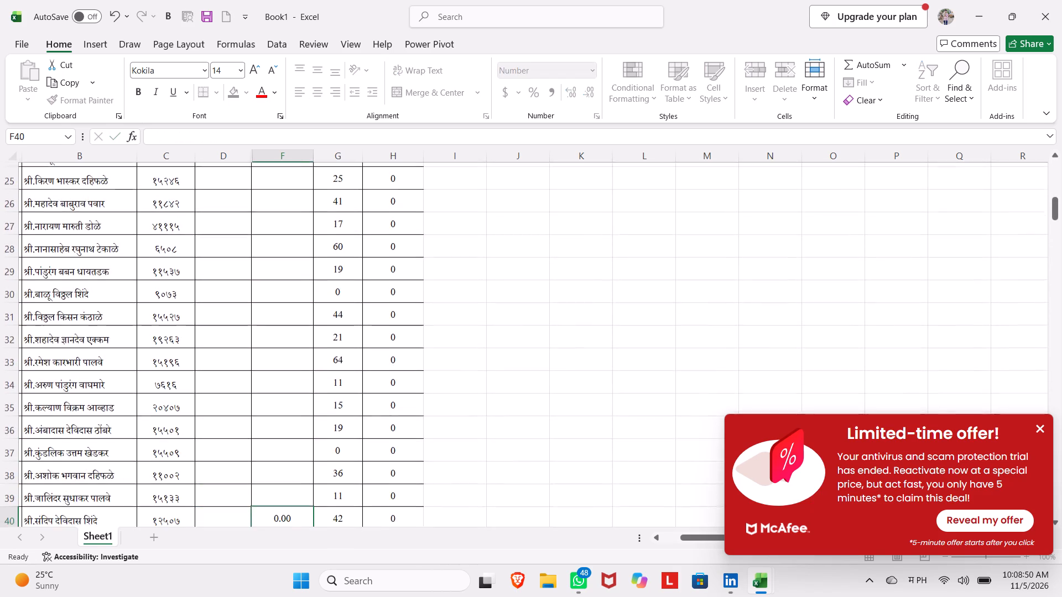
key("BackSpace")
key("Down")
key("BackSpace")
key("Down")
key("BackSpace")
key("Down")
key("BackSpace")
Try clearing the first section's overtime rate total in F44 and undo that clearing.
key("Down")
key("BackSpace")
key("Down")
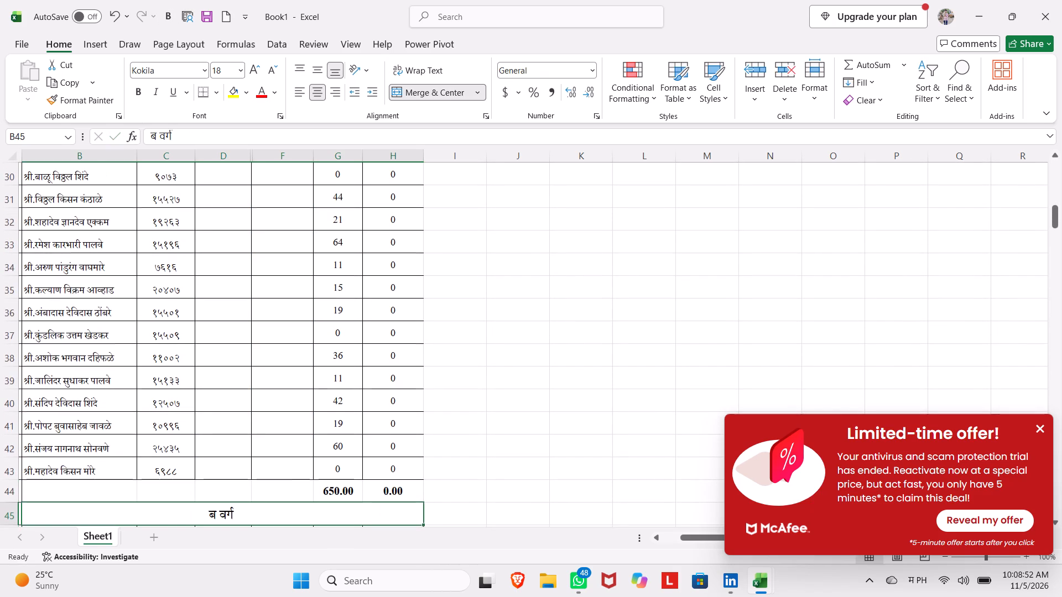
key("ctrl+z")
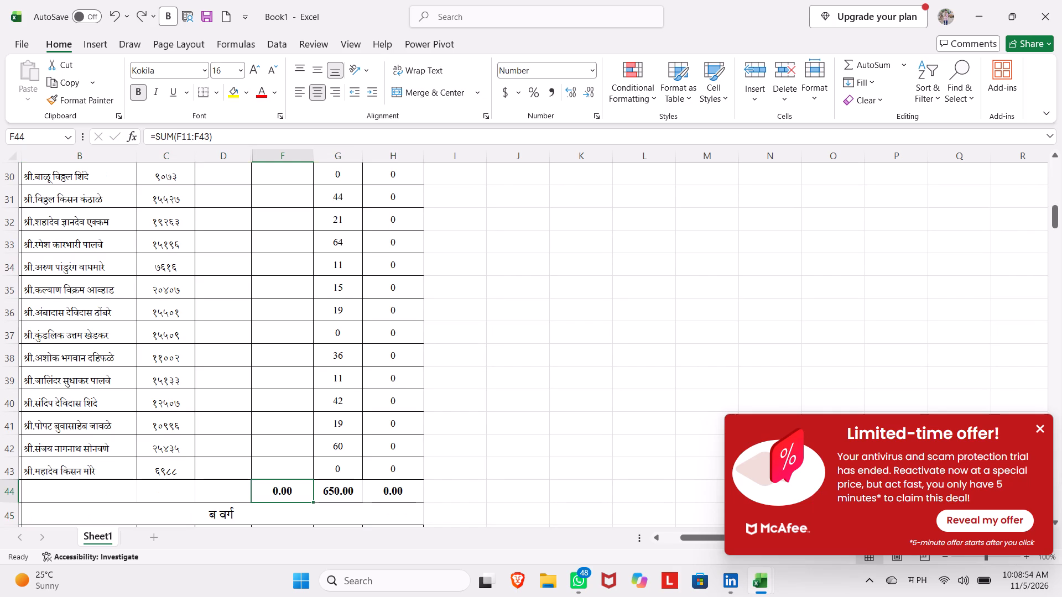
Clear the overtime rate formulas in column F for rows 46 to 50 of the ब वर्ग section.
key("Down")
key("Down")
key("Down")
key("BackSpace")
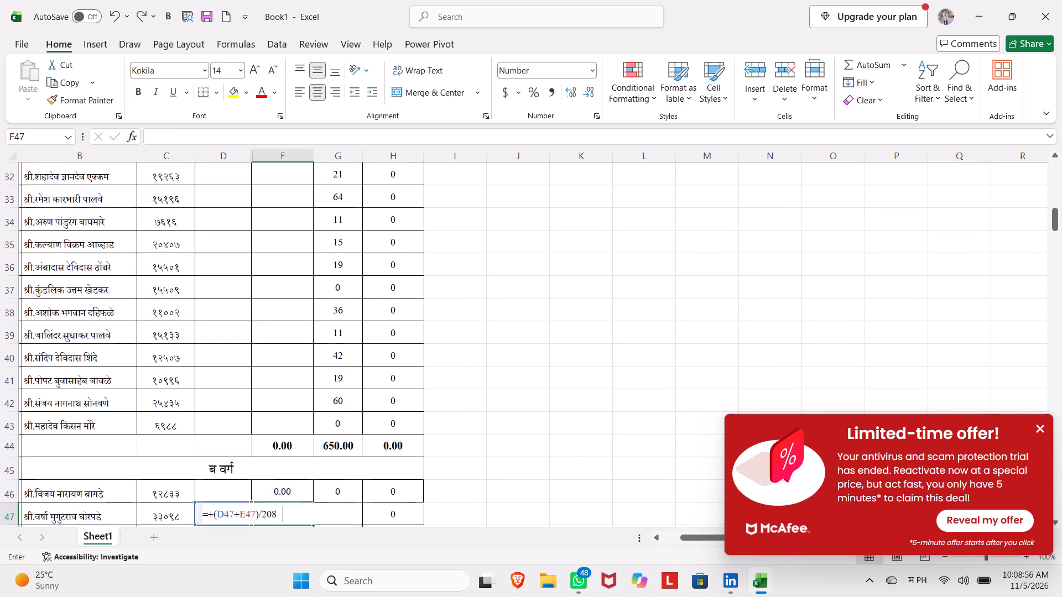
key("Up")
key("BackSpace")
key("Down")
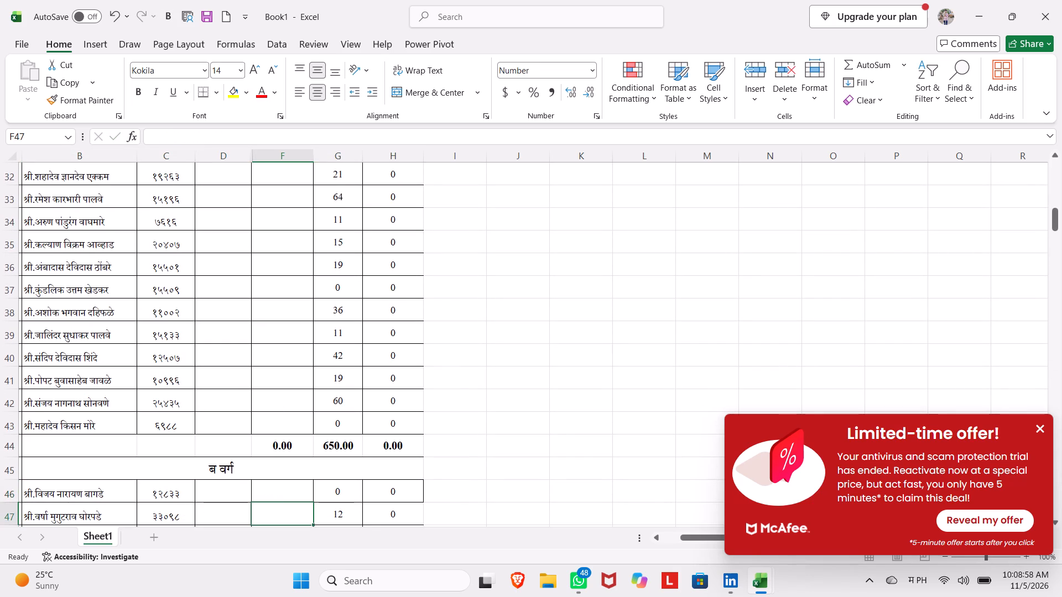
key("Down")
key("BackSpace")
key("Down")
key("BackSpace")
key("Down")
key("BackSpace")
Clear the overtime rate formulas in column F for rows 51 to 56 of the ब वर्ग section.
key("Down")
key("BackSpace")
key("Down")
key("BackSpace")
key("Down")
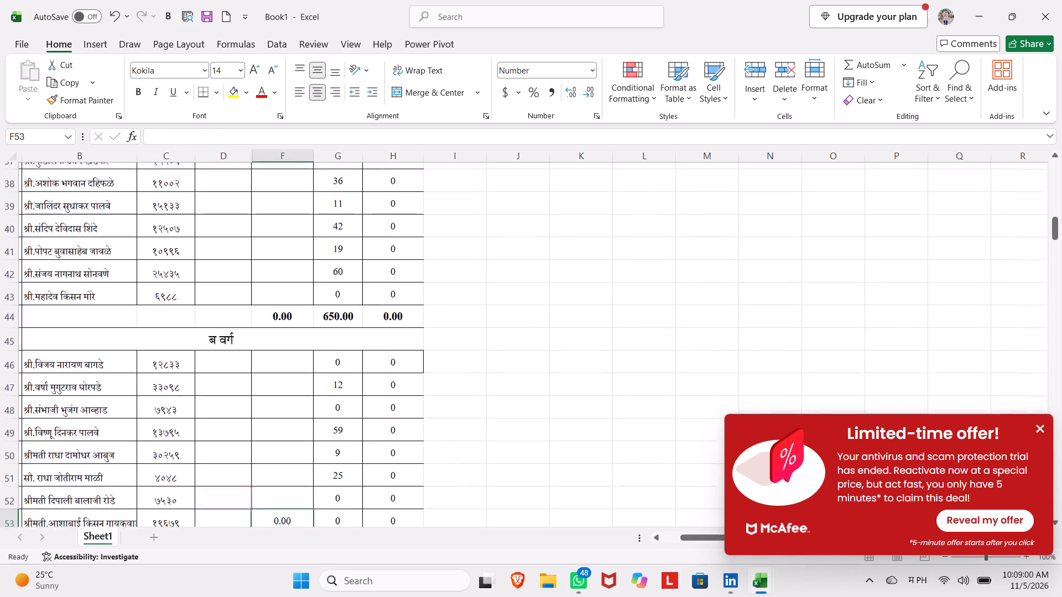
key("BackSpace")
key("Down")
key("BackSpace")
key("Down")
key("BackSpace")
key("Down")
key("BackSpace")
Clear the overtime rate formulas in column F for rows 57 to 62 of the ब वर्ग section.
key("Down")
key("BackSpace")
key("Down")
key("BackSpace")
key("Down")
key("BackSpace")
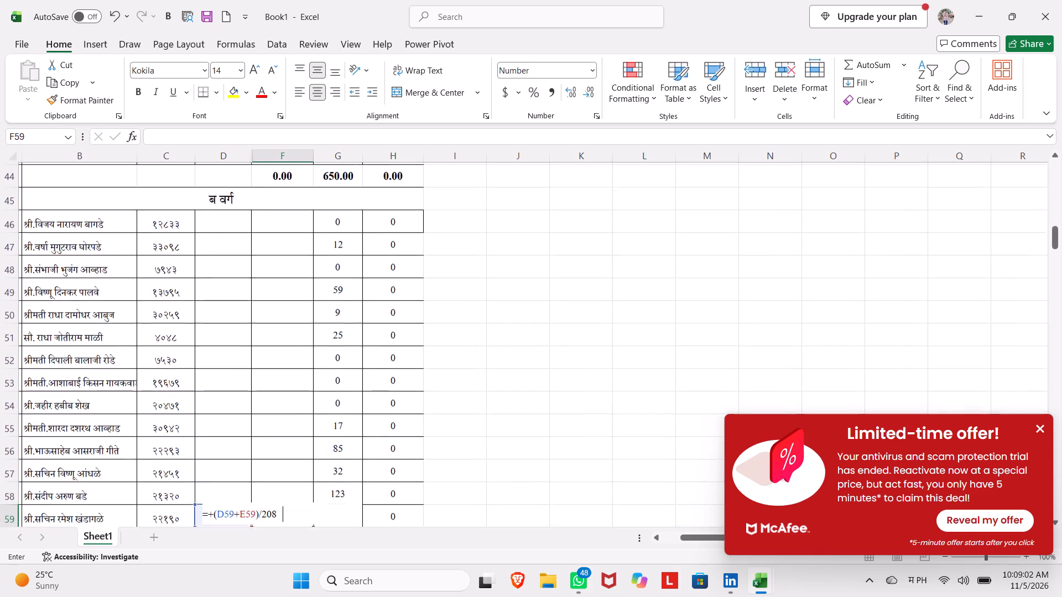
key("Down")
key("BackSpace")
key("Down")
key("BackSpace")
key("Down")
key("BackSpace")
Clear the overtime rate formulas in column F for rows 63 to 68 of the ब वर्ग section.
key("Down")
key("BackSpace")
key("Down")
key("BackSpace")
key("BackSpace")
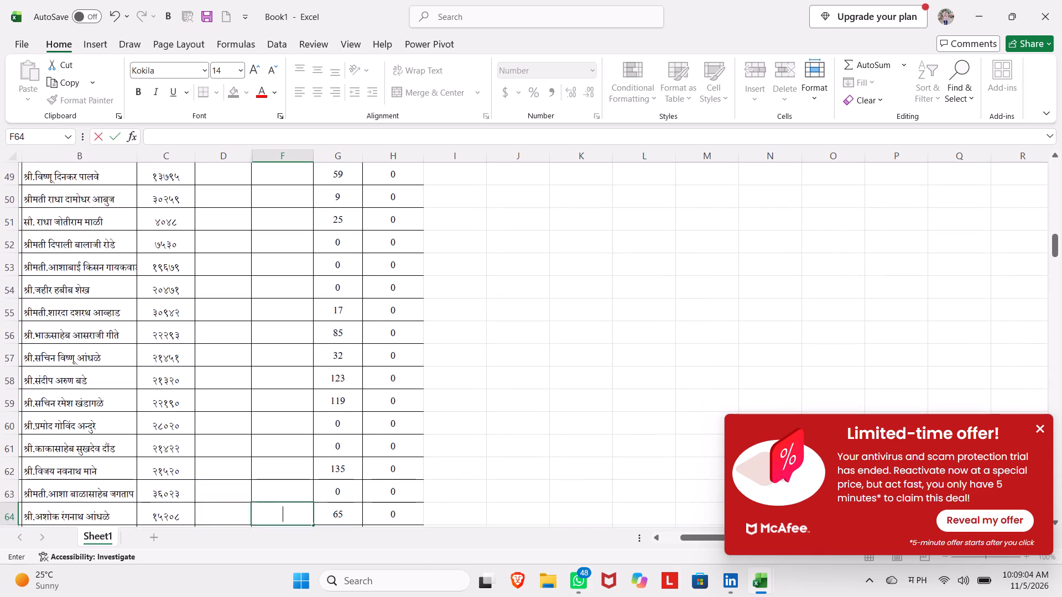
key("Down")
key("BackSpace")
key("Down")
key("BackSpace")
key("Down")
key("BackSpace")
key("Down")
key("BackSpace")
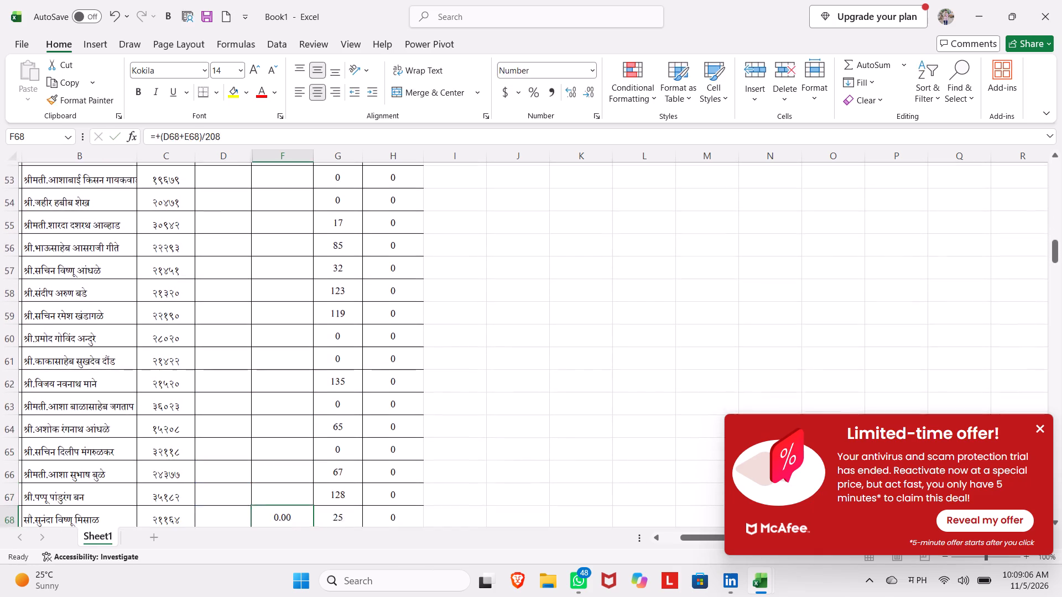
Clear the overtime rate formulas in column F for rows 69 to 73 of the ब वर्ग section.
key("Down")
key("BackSpace")
key("Down")
key("BackSpace")
key("Down")
key("BackSpace")
key("Down")
key("BackSpace")
key("Down")
key("BackSpace")
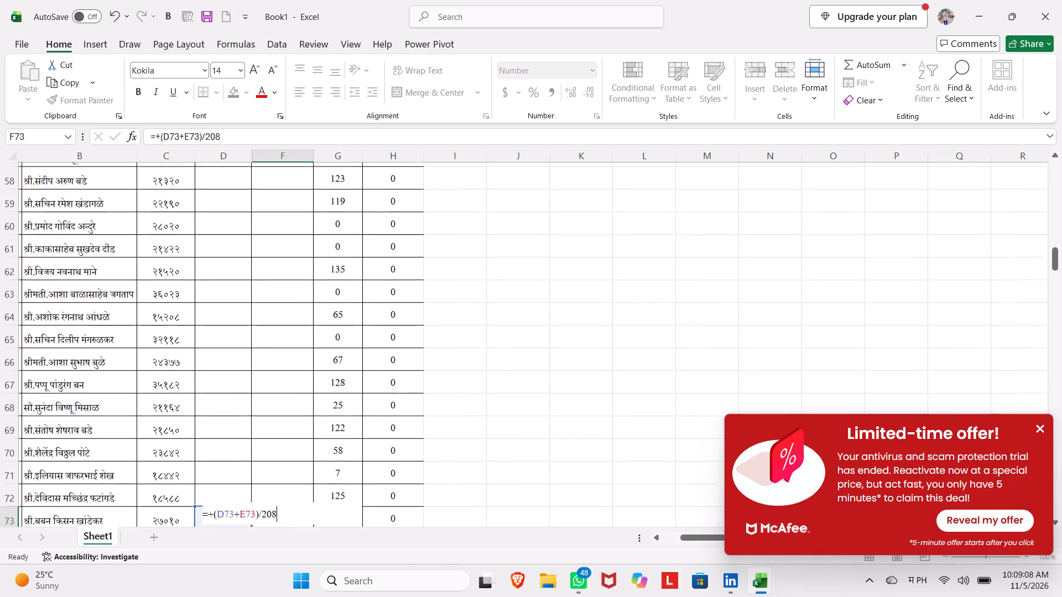
Clear the overtime rate formulas in column F for rows 74 to 78, the end of the ब वर्ग section.
key("Down")
key("BackSpace")
key("Down")
key("BackSpace")
key("Down")
key("BackSpace")
key("Down")
key("BackSpace")
key("Down")
key("BackSpace")
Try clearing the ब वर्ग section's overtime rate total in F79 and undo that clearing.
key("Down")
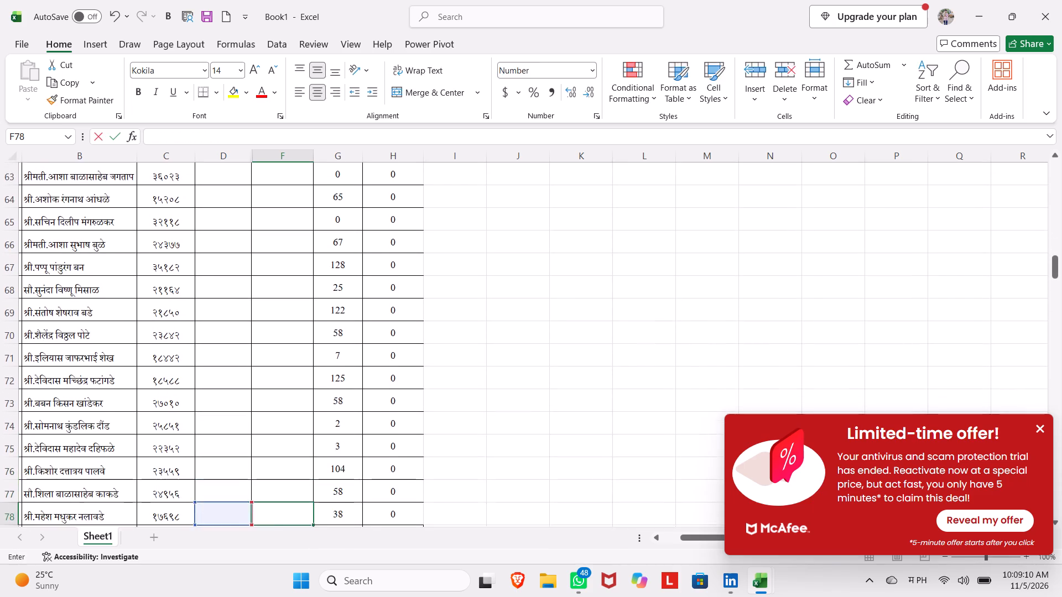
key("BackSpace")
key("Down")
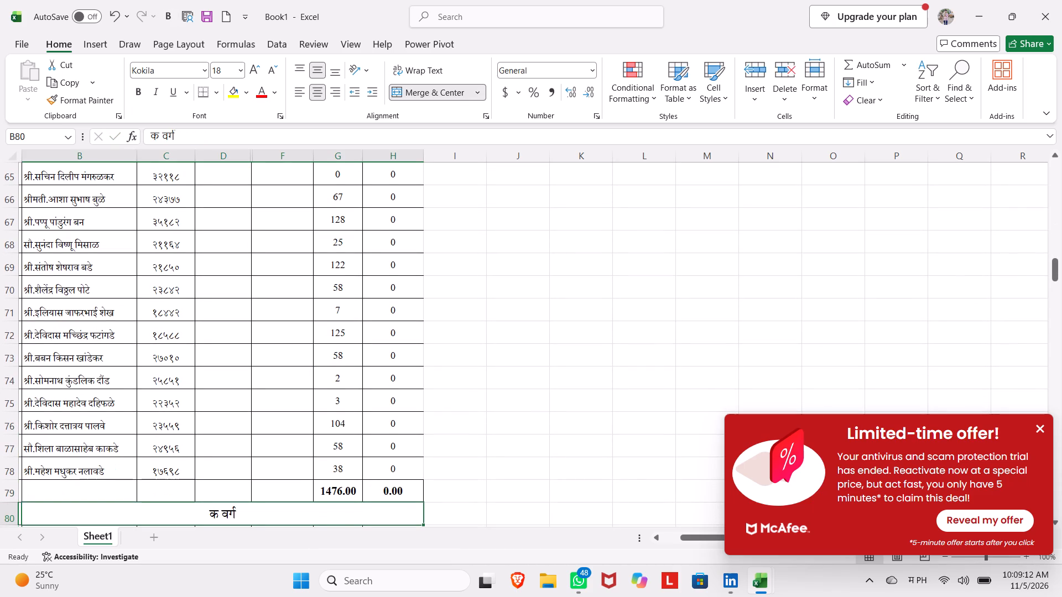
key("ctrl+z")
Clear the ब वर्ग section's overtime rate total in F79.
scroll(278, 407, "down", 1)
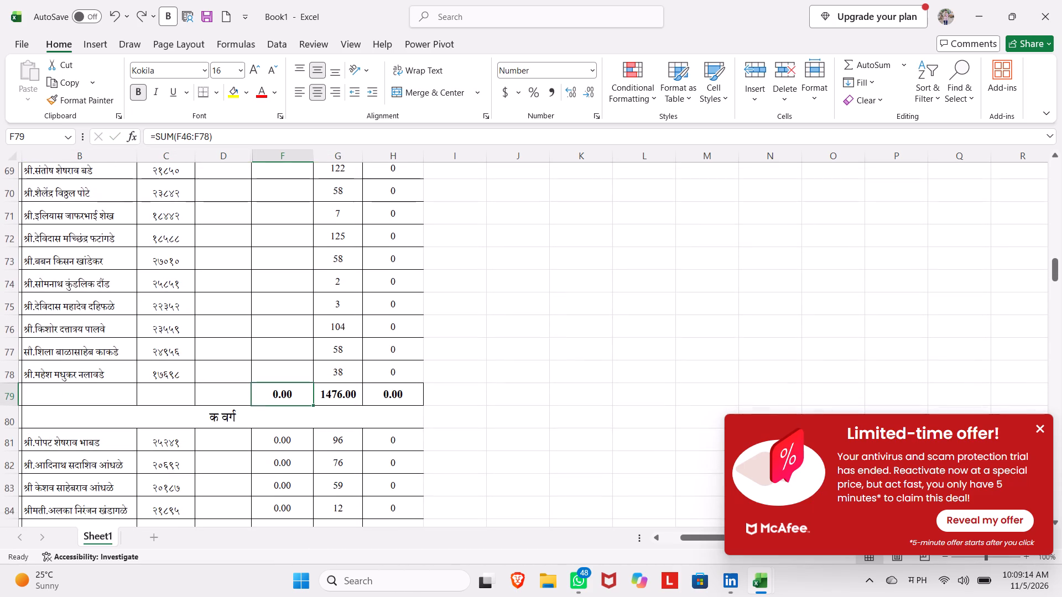
scroll(278, 407, "down", 1)
key("BackSpace")
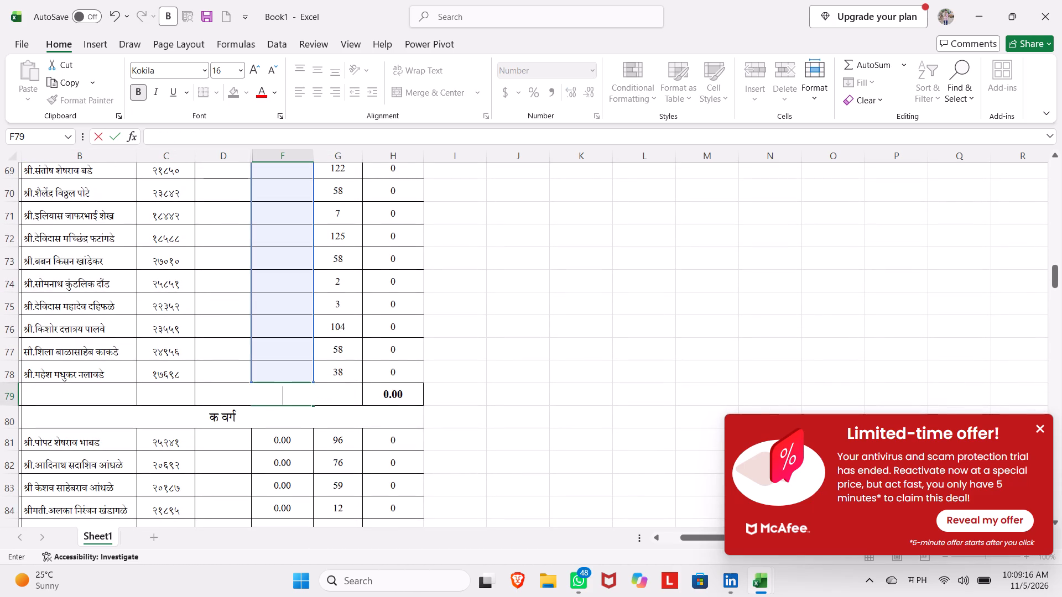
Clear the overtime rate formulas in column F for rows 81 to 85 of the क वर्ग section.
left_click(288, 443)
key("BackSpace")
key("Down")
key("BackSpace")
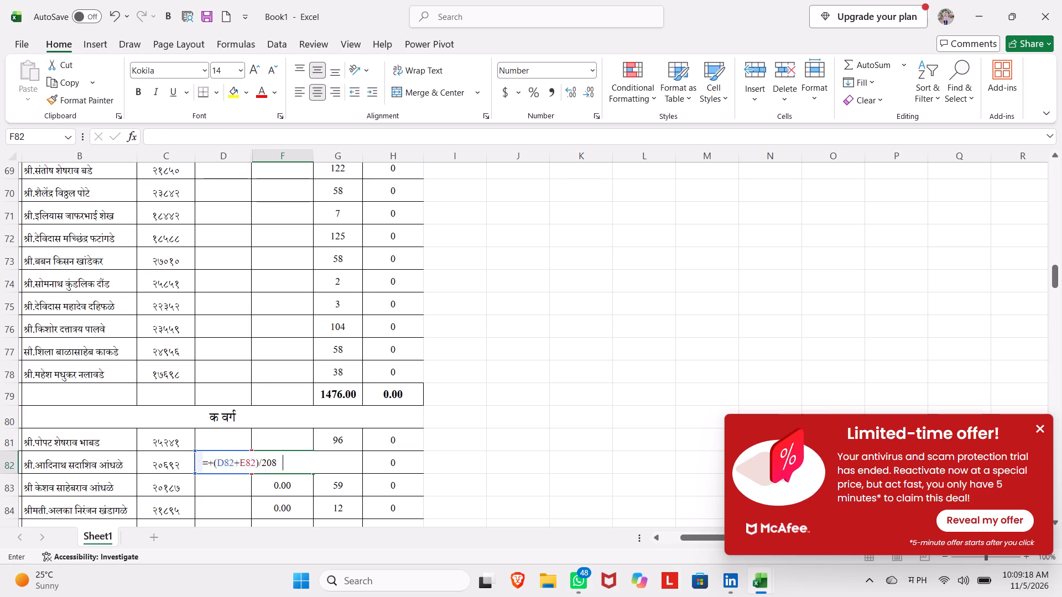
key("BackSpace")
key("Down")
key("BackSpace")
key("Down")
key("BackSpace")
key("Down")
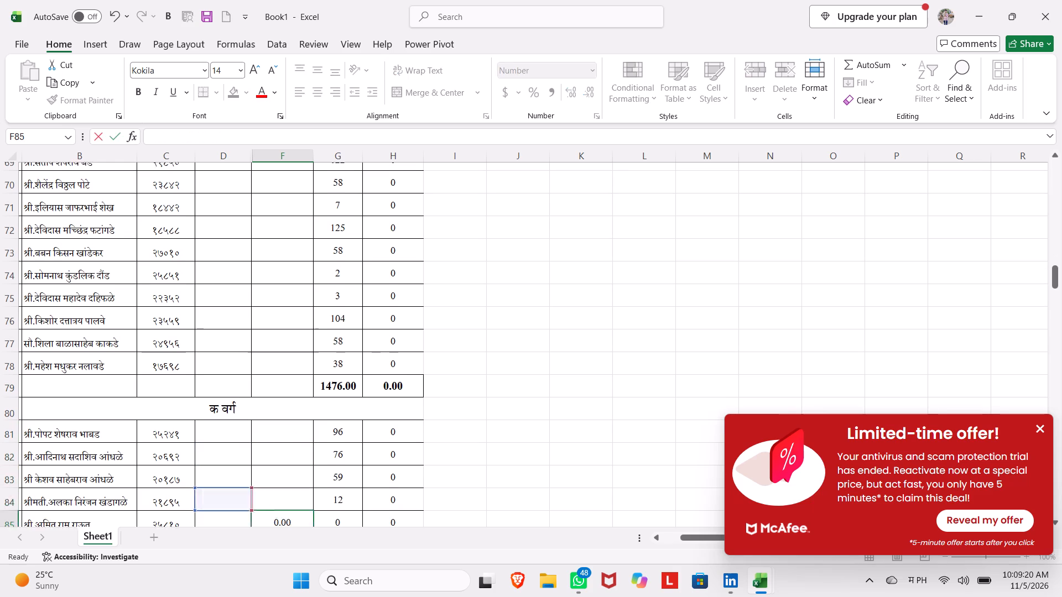
key("BackSpace")
Clear the overtime rate formulas in column F for rows 86 to 91 of the क वर्ग section.
key("Down")
key("BackSpace")
key("Down")
key("BackSpace")
key("Down")
key("BackSpace")
key("Down")
key("BackSpace")
key("Down")
key("BackSpace")
key("BackSpace")
key("Down")
key("BackSpace")
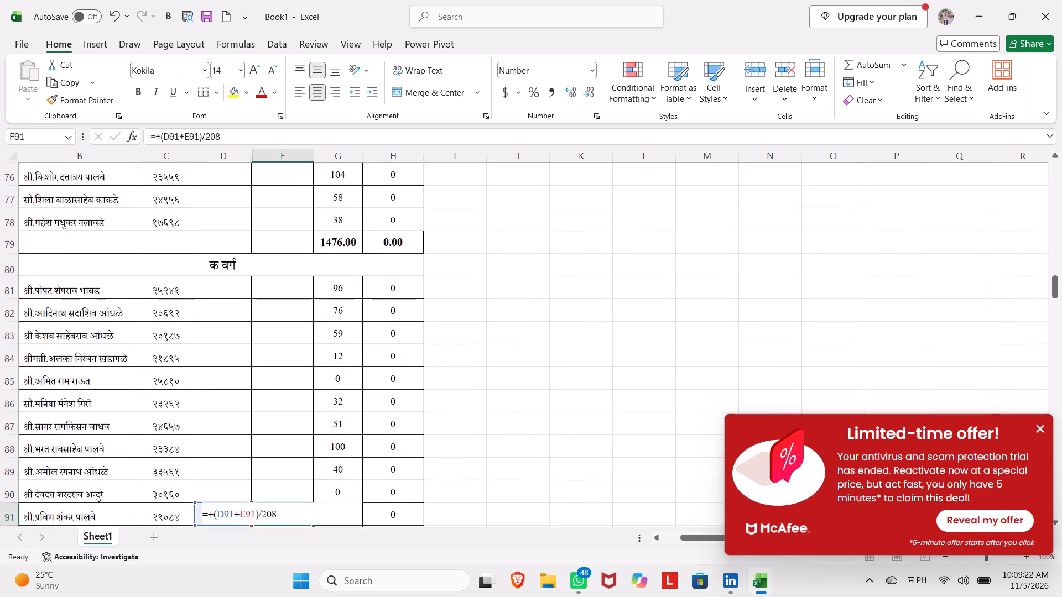
Clear the overtime rate formulas in column F for rows 92 to 97 of the क वर्ग section.
key("Down")
key("BackSpace")
key("Down")
key("BackSpace")
key("Down")
key("BackSpace")
key("Down")
key("BackSpace")
key("BackSpace")
key("Down")
key("BackSpace")
key("Down")
key("BackSpace")
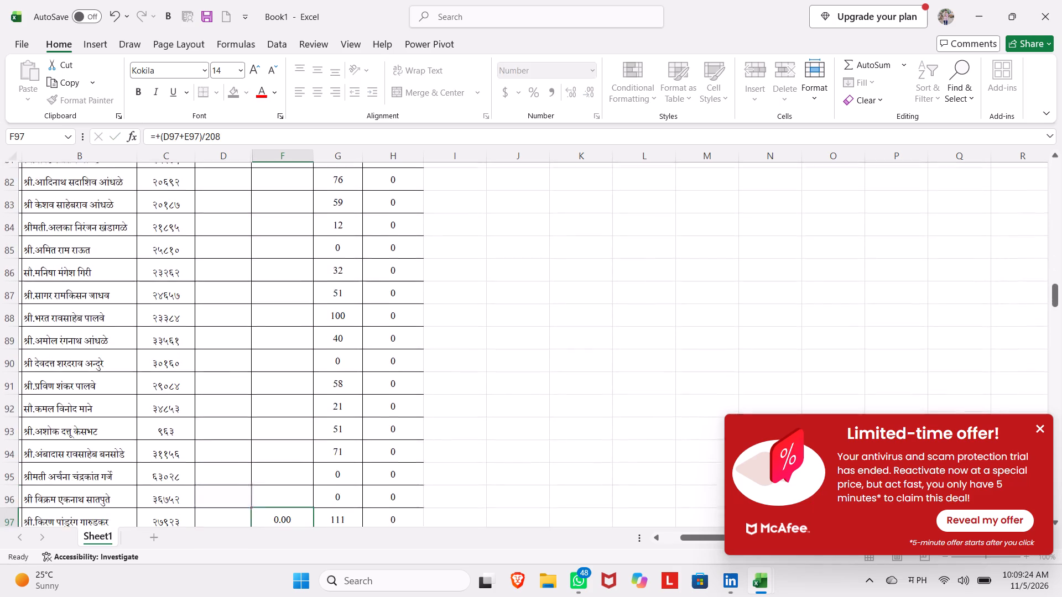
Clear the overtime rate formulas in column F for rows 98 to 102 of the क वर्ग section.
key("Down")
key("BackSpace")
key("Down")
key("BackSpace")
key("BackSpace")
key("Down")
key("BackSpace")
key("Down")
key("BackSpace")
key("Down")
key("BackSpace")
key("BackSpace")
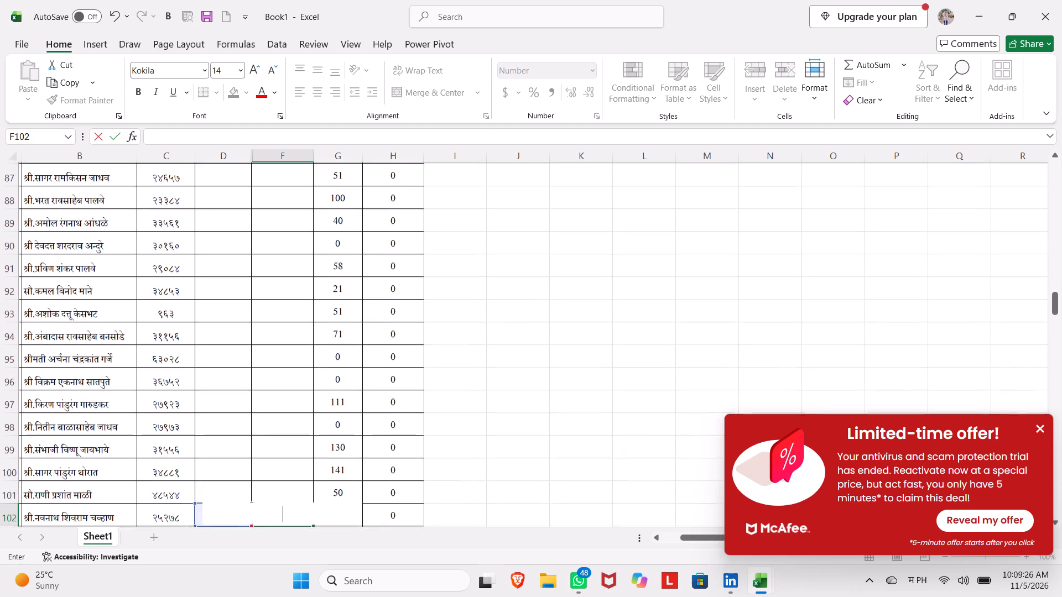
Clear the overtime rate formulas in column F for rows 103 to 107 of the क वर्ग section.
key("Down")
key("BackSpace")
key("Down")
key("BackSpace")
key("BackSpace")
key("Down")
key("BackSpace")
key("BackSpace")
key("Down")
key("BackSpace")
key("Down")
key("BackSpace")
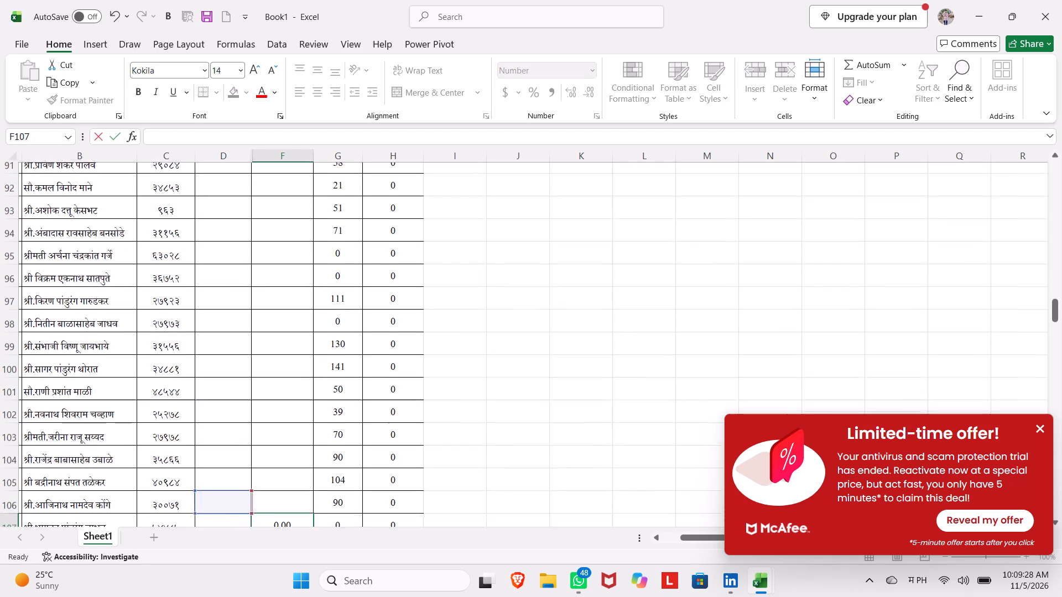
key("BackSpace")
Clear the overtime rate formulas in column F for rows 108 to 111 of the क वर्ग section.
key("Down")
key("BackSpace")
key("BackSpace")
key("Down")
key("BackSpace")
key("Down")
key("BackSpace")
key("Down")
key("BackSpace")
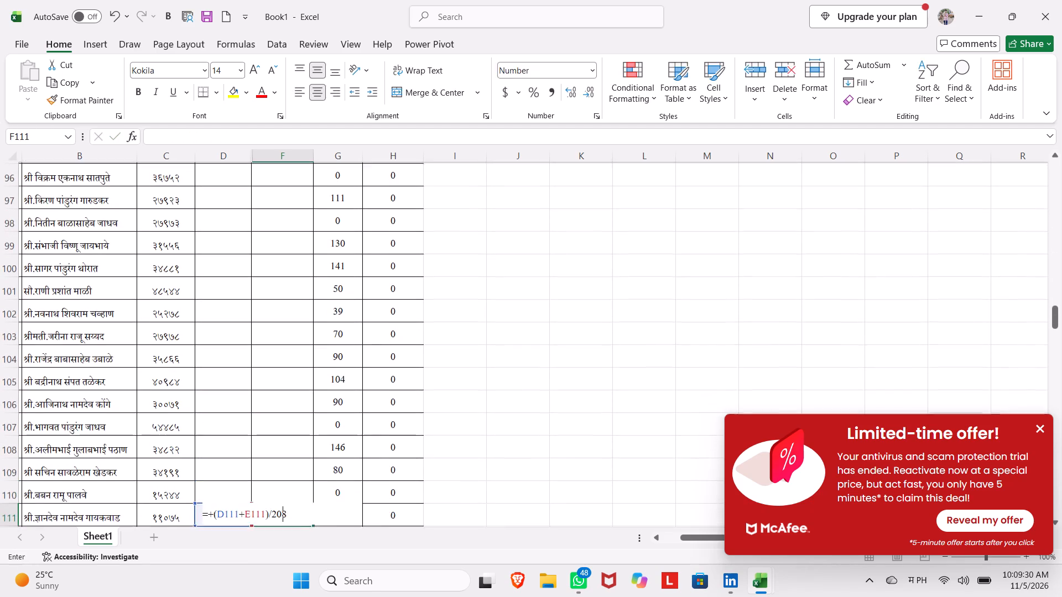
key("BackSpace")
Clear the overtime rate cells F112 to F115, through the total row of the क वर्ग section.
key("Down")
key("BackSpace")
key("Down")
key("BackSpace")
key("Down")
key("BackSpace")
key("BackSpace")
key("Down")
key("BackSpace")
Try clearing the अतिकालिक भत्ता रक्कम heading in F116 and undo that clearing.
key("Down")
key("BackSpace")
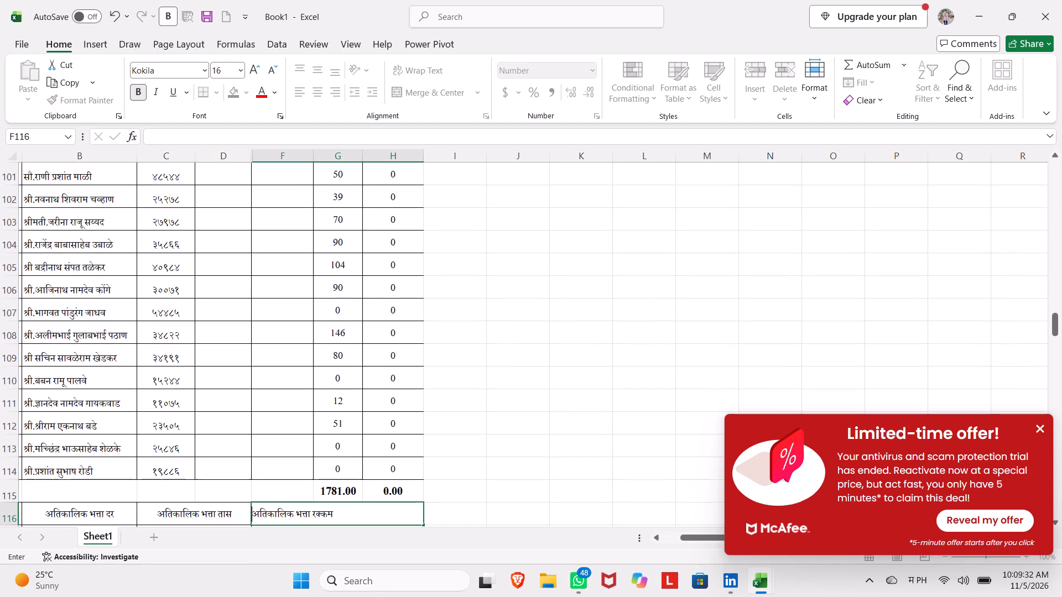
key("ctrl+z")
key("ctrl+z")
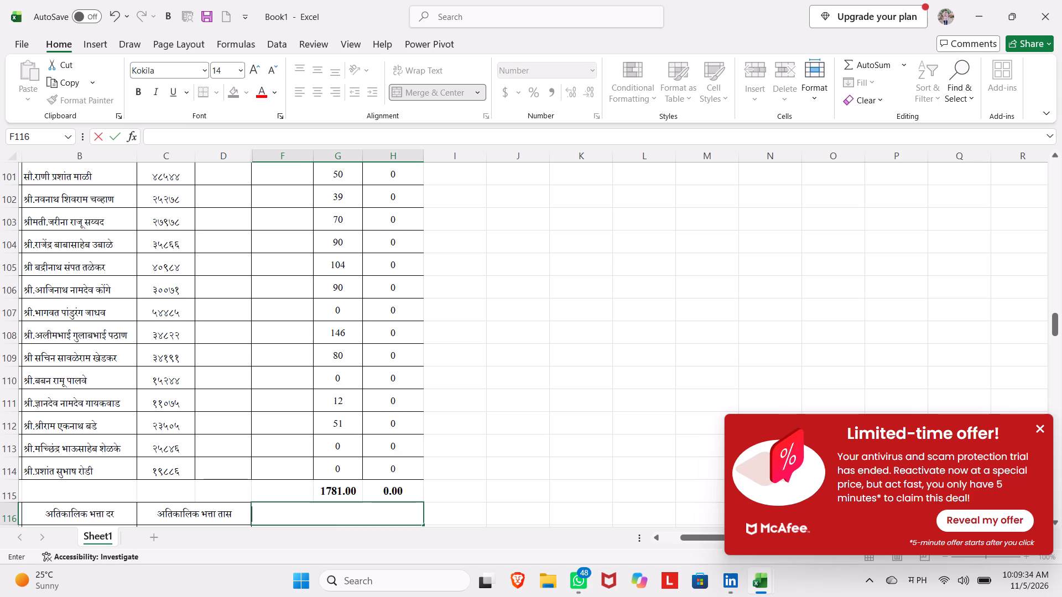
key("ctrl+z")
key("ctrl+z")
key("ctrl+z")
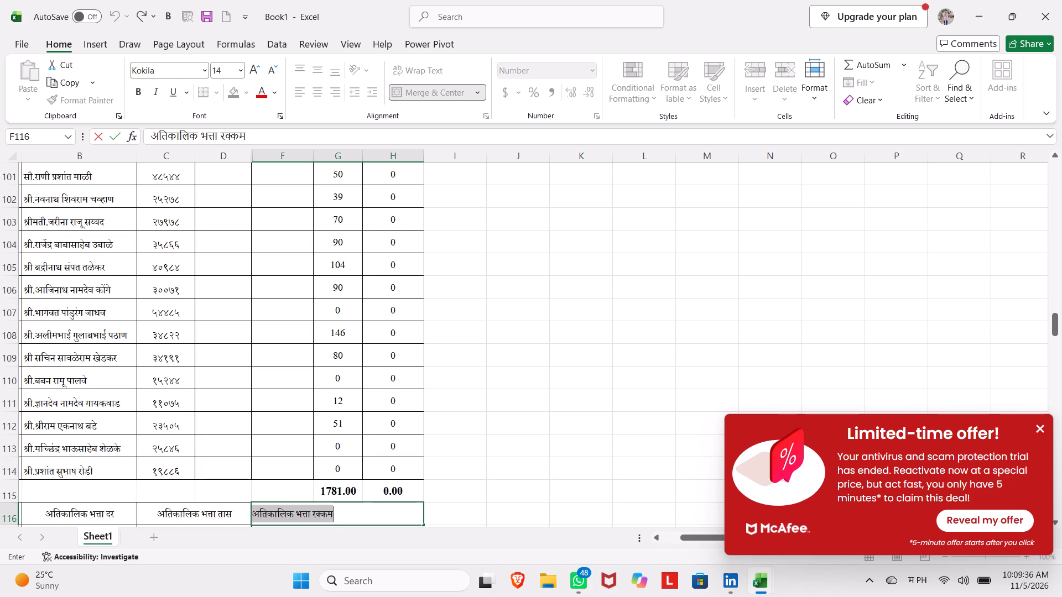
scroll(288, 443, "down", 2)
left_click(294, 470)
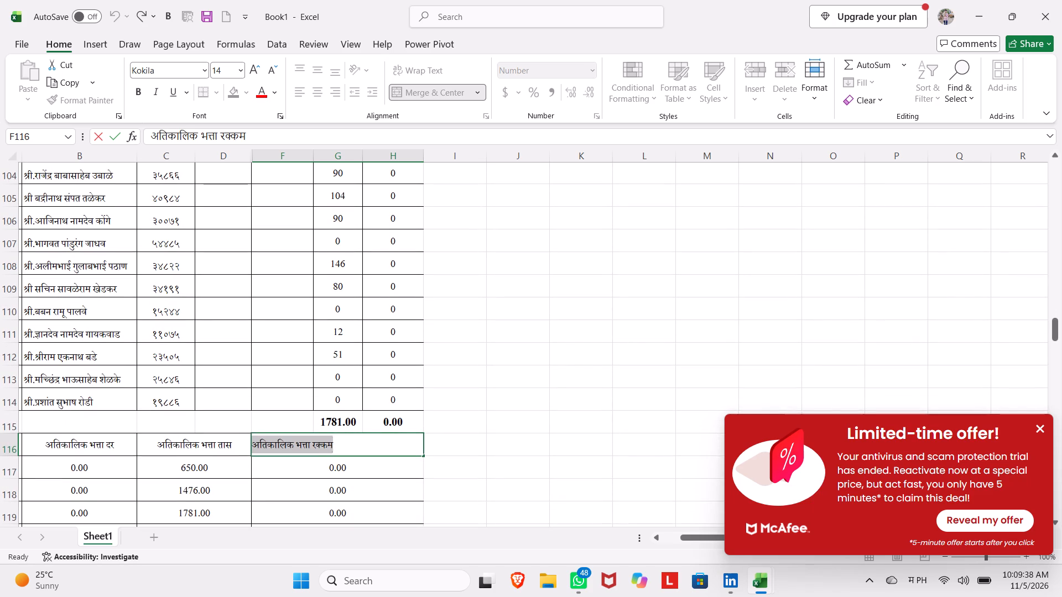
Clear the overtime hours in column G of the क वर्ग section, from row 114 up to row 109.
scroll(294, 470, "up", 1)
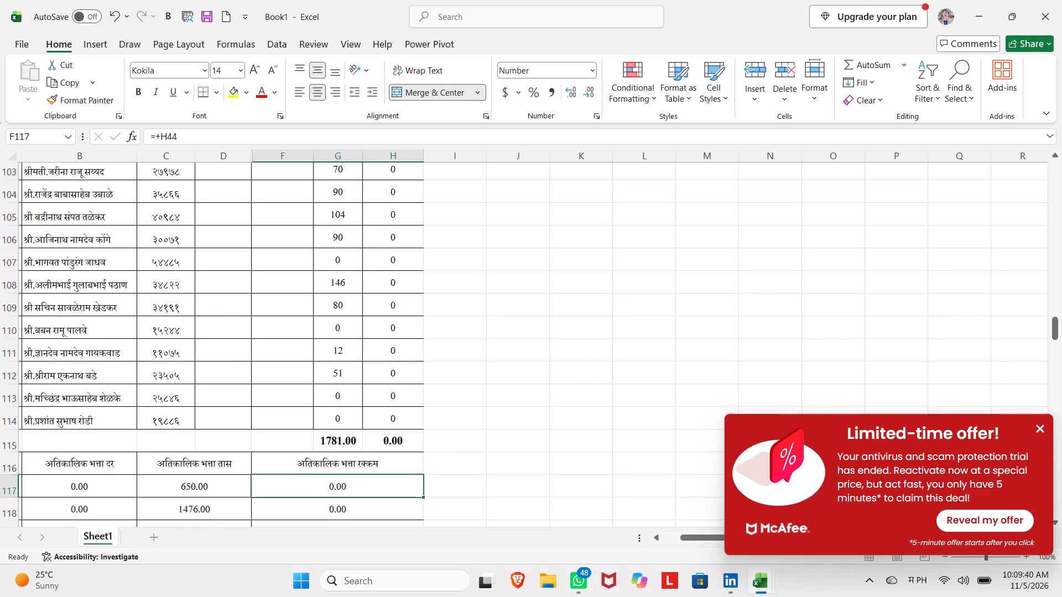
left_click(354, 417)
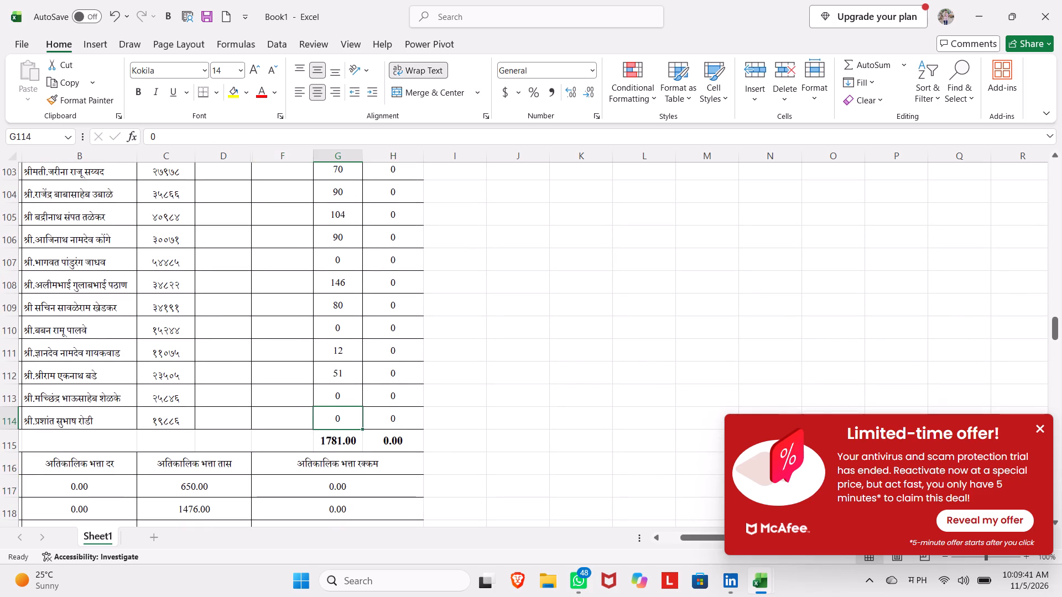
key("BackSpace")
key("Up")
key("BackSpace")
key("Up")
key("BackSpace")
key("Up")
key("BackSpace")
key("Up")
key("BackSpace")
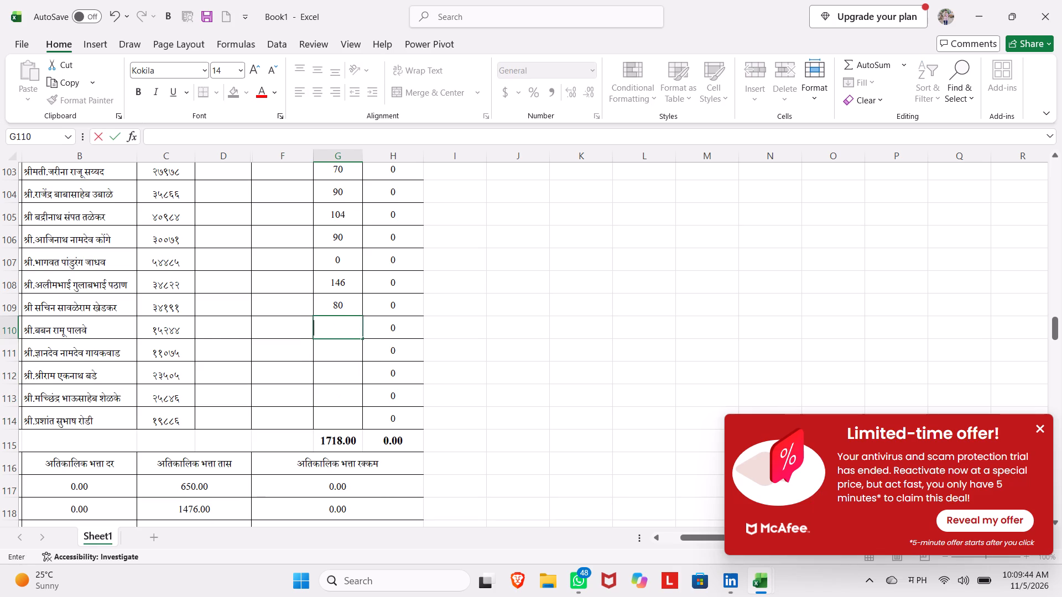
key("Up")
key("BackSpace")
key("BackSpace")
Clear the overtime hours in column G of the क वर्ग section, from row 108 up to row 103.
key("Up")
key("BackSpace")
key("Up")
key("BackSpace")
key("Up")
key("BackSpace")
key("Up")
key("BackSpace")
key("Up")
key("BackSpace")
key("Up")
key("BackSpace")
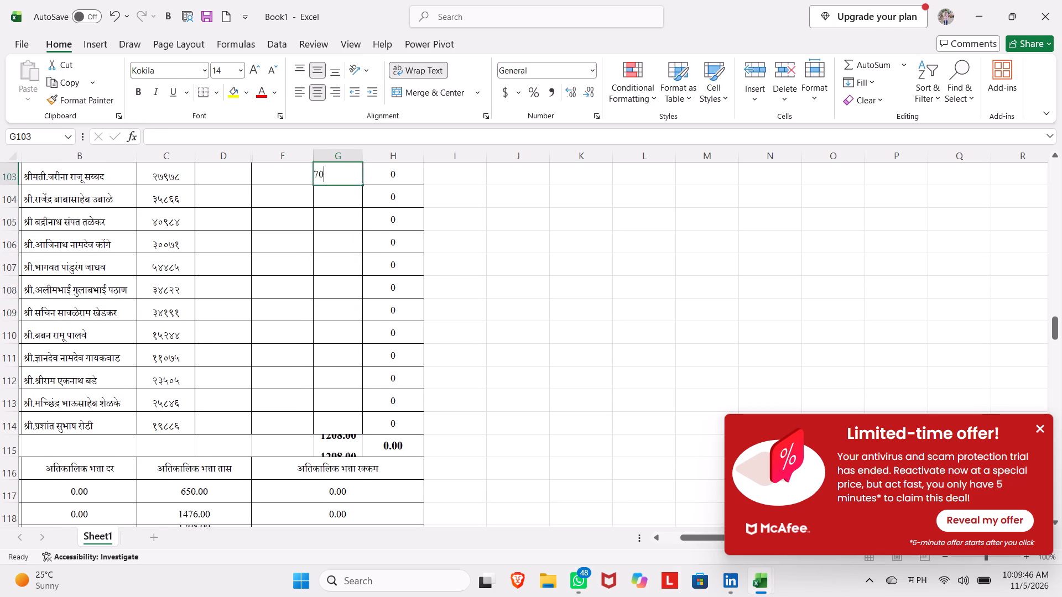
key("BackSpace")
Clear the overtime hours in column G of the क वर्ग section, from row 102 up to row 96.
key("Up")
key("BackSpace")
key("Up")
key("BackSpace")
key("Up")
key("BackSpace")
key("Up")
key("BackSpace")
key("Up")
key("BackSpace")
key("Up")
key("BackSpace")
key("Up")
key("BackSpace")
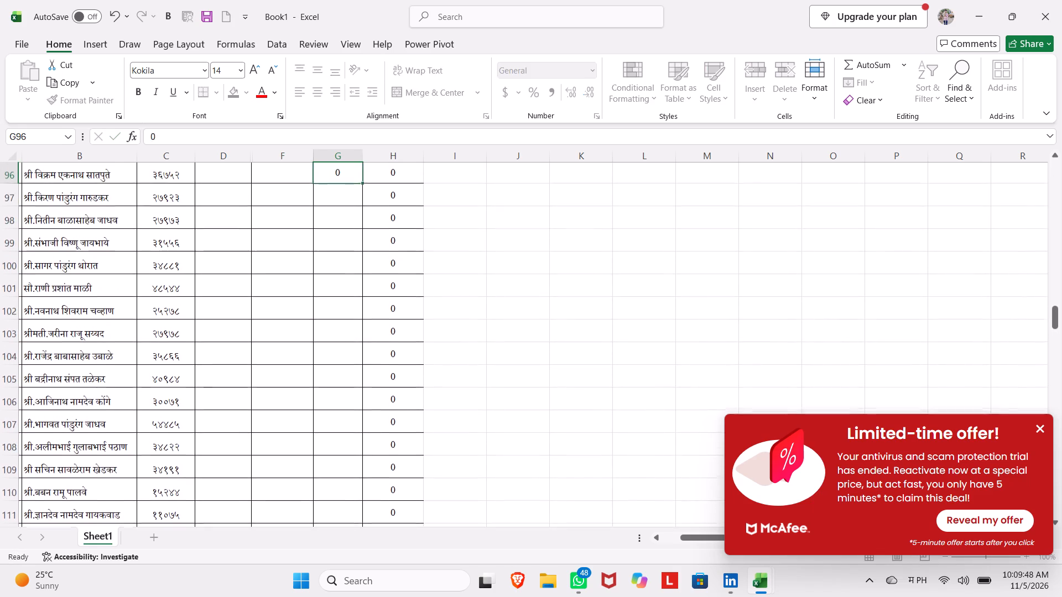
key("BackSpace")
Clear the overtime hours in column G of the क वर्ग section for rows 92 to 95.
key("Up")
key("Up")
key("Up")
key("BackSpace")
key("BackSpace")
key("Down")
key("Down")
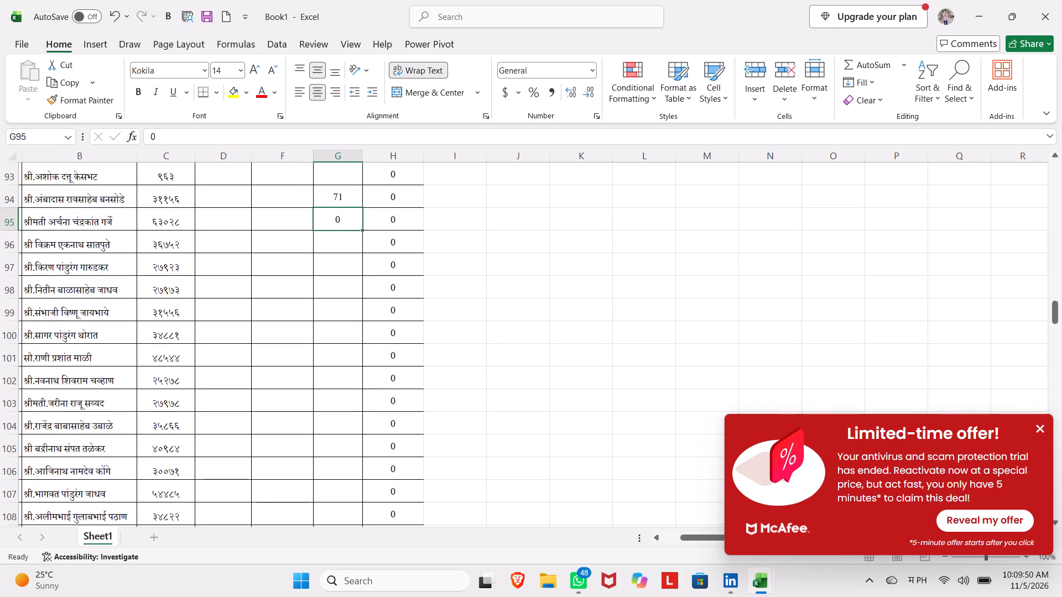
key("BackSpace")
key("Up")
key("BackSpace")
key("Up")
key("BackSpace")
key("Up")
key("BackSpace")
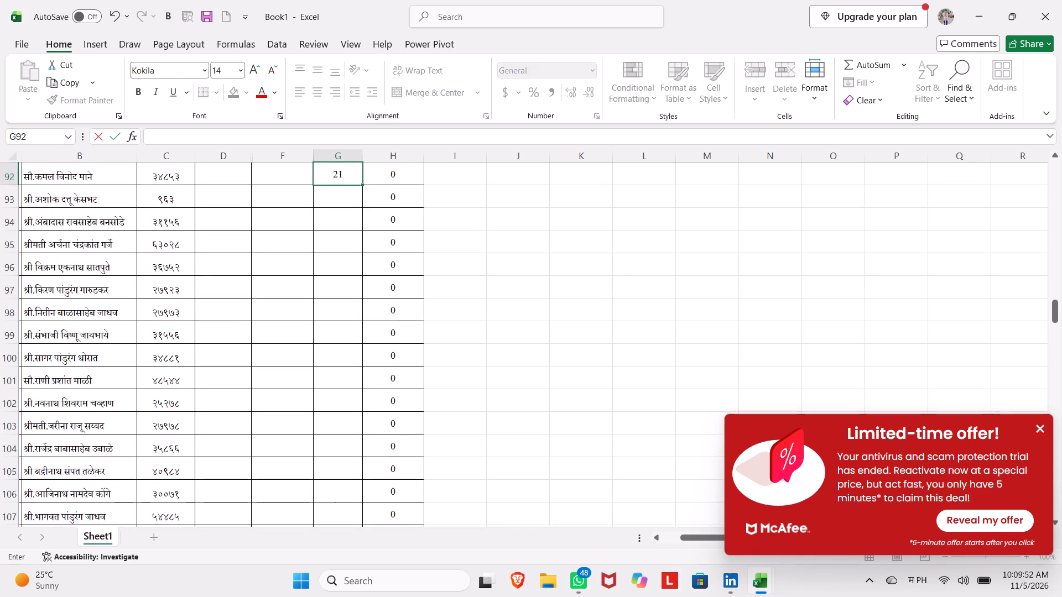
Clear the overtime hours in column G of the क वर्ग section, from row 91 up to row 88.
key("Up")
key("BackSpace")
key("Up")
key("BackSpace")
key("Up")
key("BackSpace")
key("Up")
key("BackSpace")
key("BackSpace")
key("Up")
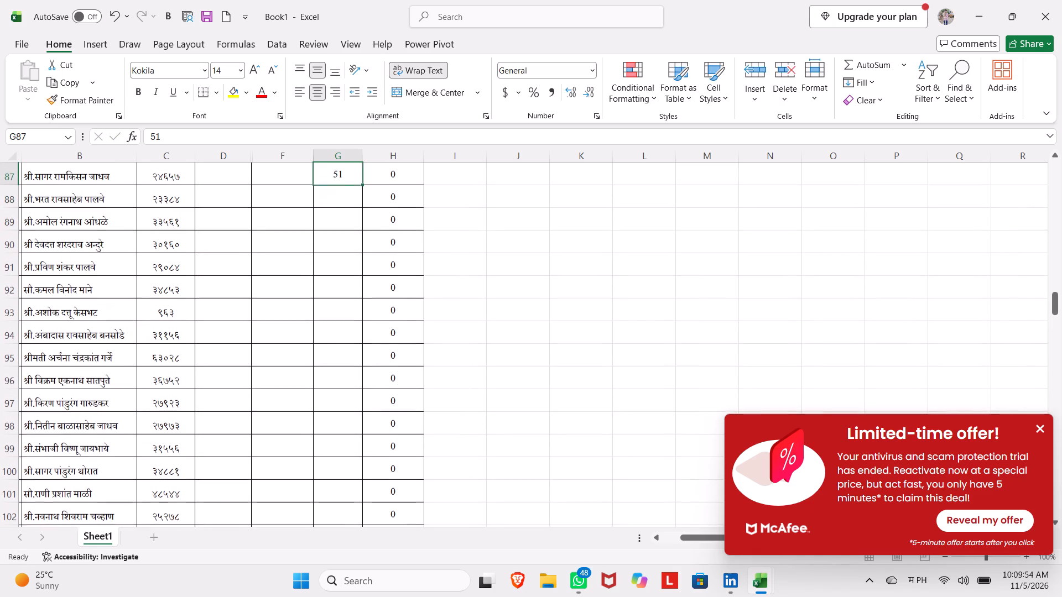
Clear the overtime hours in column G of the क वर्ग section, from row 87 up to row 81.
key("BackSpace")
key("Up")
key("BackSpace")
key("Up")
key("BackSpace")
key("Up")
key("BackSpace")
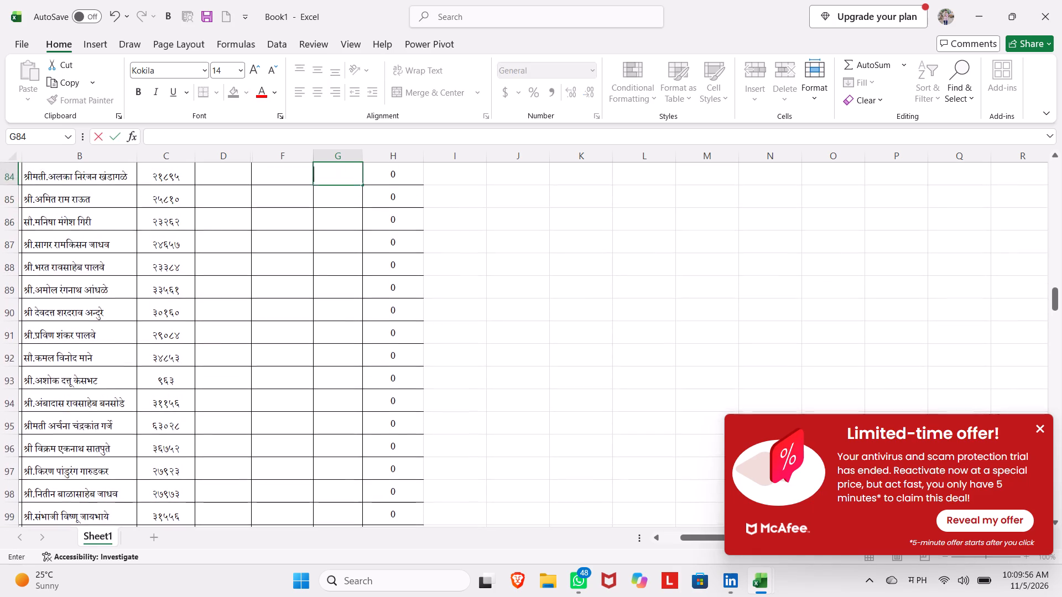
key("Up")
key("BackSpace")
key("Up")
key("BackSpace")
key("Up")
key("BackSpace")
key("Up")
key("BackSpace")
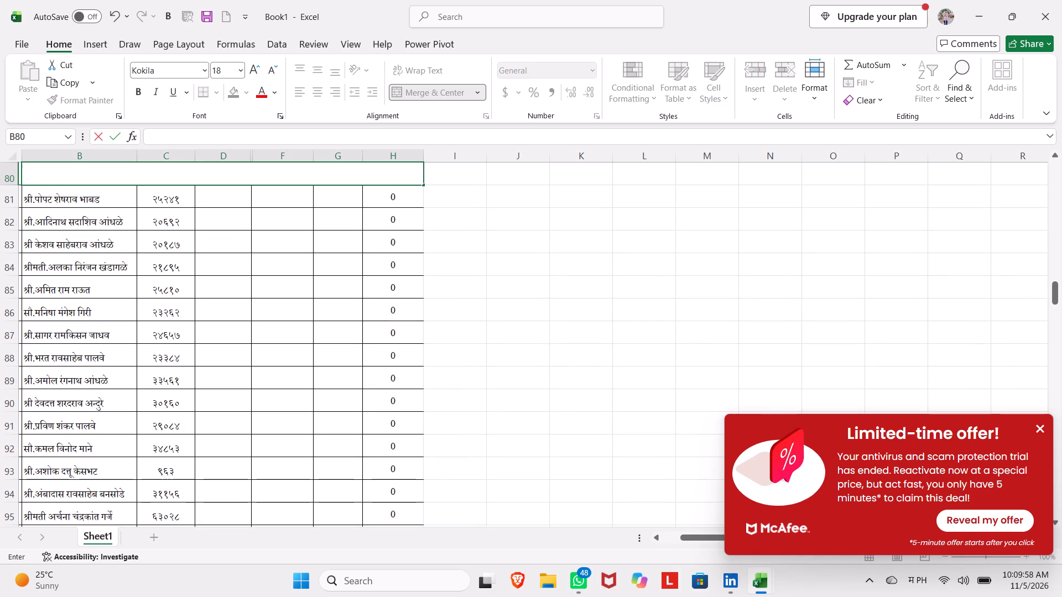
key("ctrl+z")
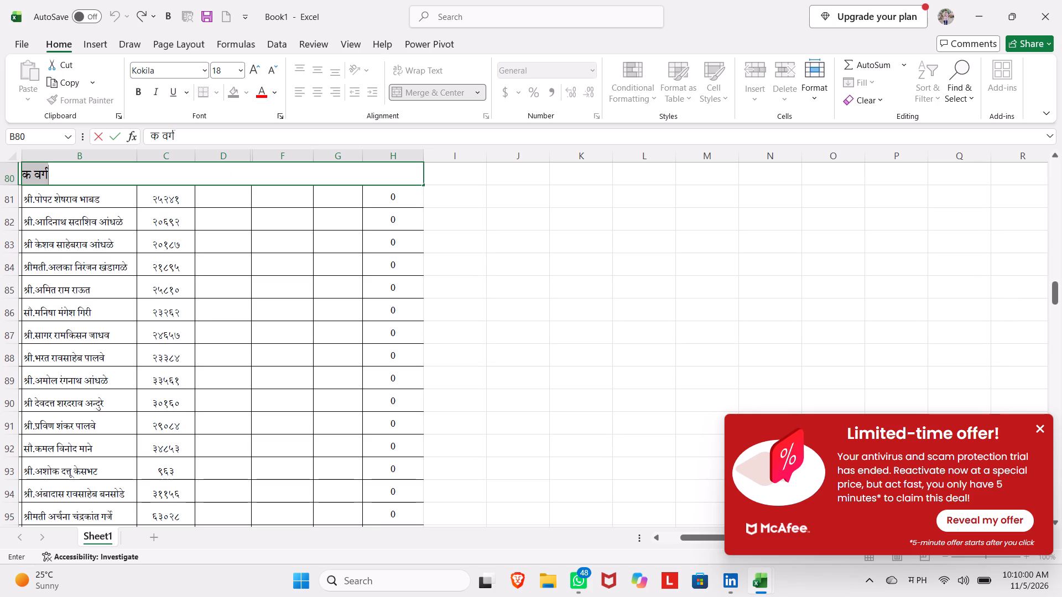
Clear the overtime hours total in G79, at the end of the ब वर्ग section.
key("Up")
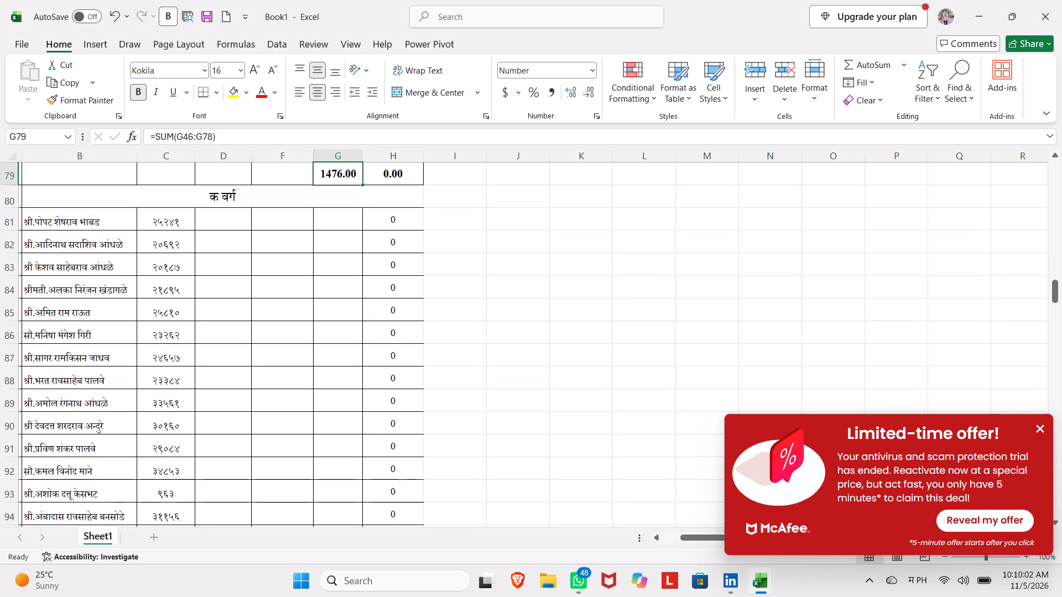
key("BackSpace")
Clear the overtime hours in column G of the ब वर्ग section, from row 78 up to row 73.
key("Up")
key("BackSpace")
key("Up")
key("BackSpace")
key("Up")
key("BackSpace")
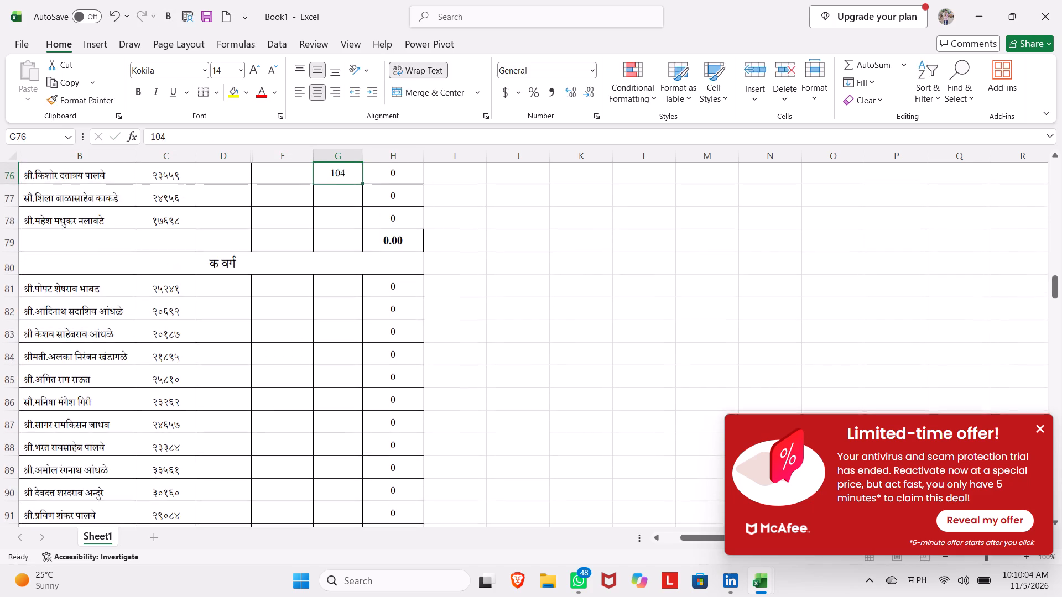
key("Up")
key("BackSpace")
key("Up")
key("BackSpace")
key("Up")
key("BackSpace")
Clear the overtime hours in column G of the ब वर्ग section, from row 72 up to row 67.
key("Up")
key("BackSpace")
key("Up")
key("BackSpace")
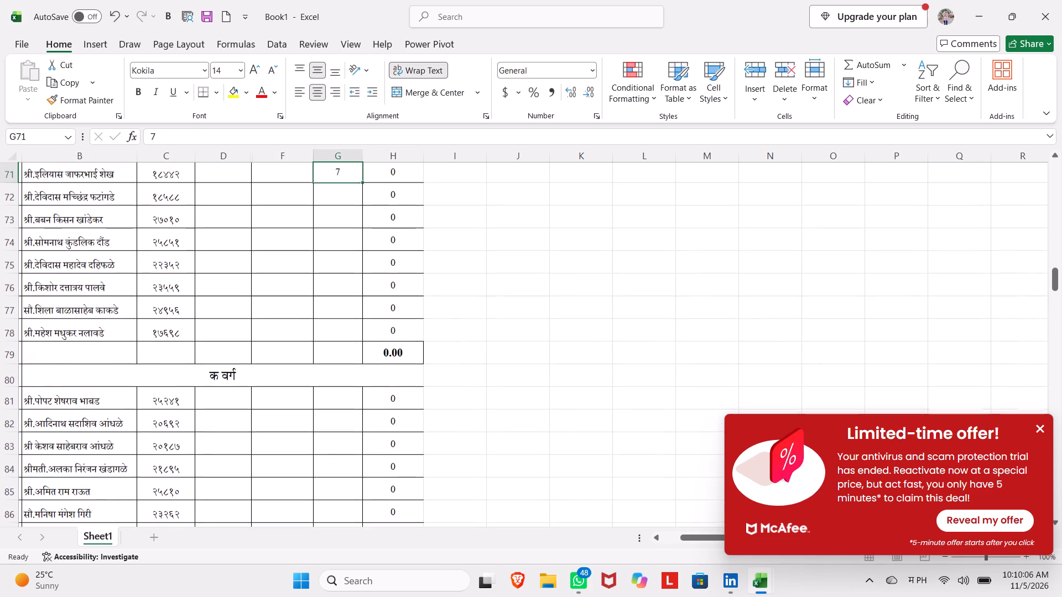
key("Up")
key("BackSpace")
key("Up")
key("BackSpace")
key("Up")
key("BackSpace")
key("Up")
key("BackSpace")
Clear the overtime hours in column G of the ब वर्ग section, from row 66 up to row 61.
key("Up")
key("BackSpace")
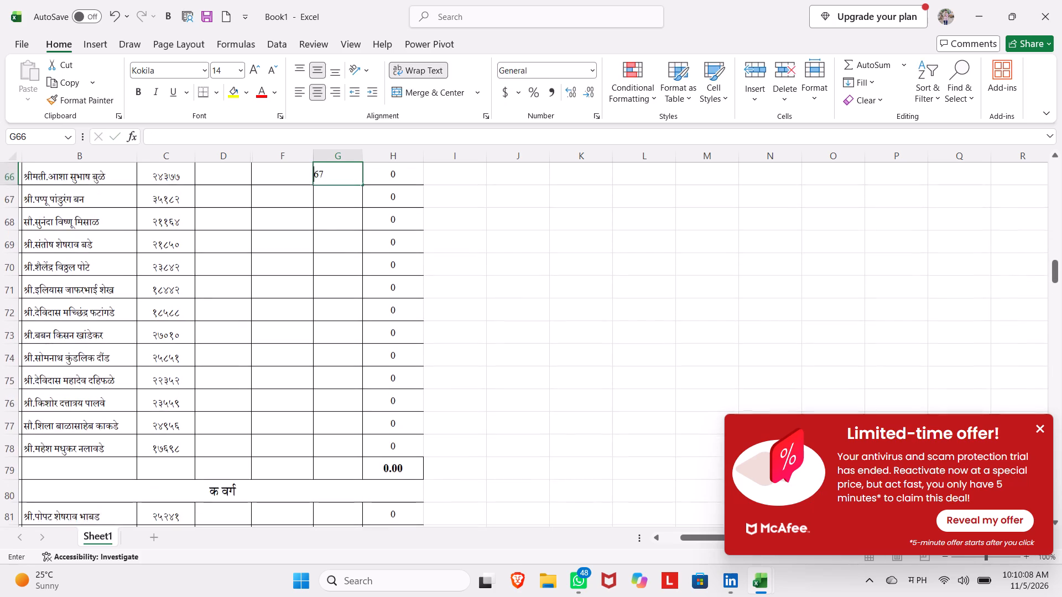
key("Up")
key("BackSpace")
key("Up")
key("BackSpace")
key("Up")
key("BackSpace")
key("Up")
key("BackSpace")
key("Up")
key("BackSpace")
Clear the overtime hours in column G of the ब वर्ग section, from row 60 up to row 56.
key("Up")
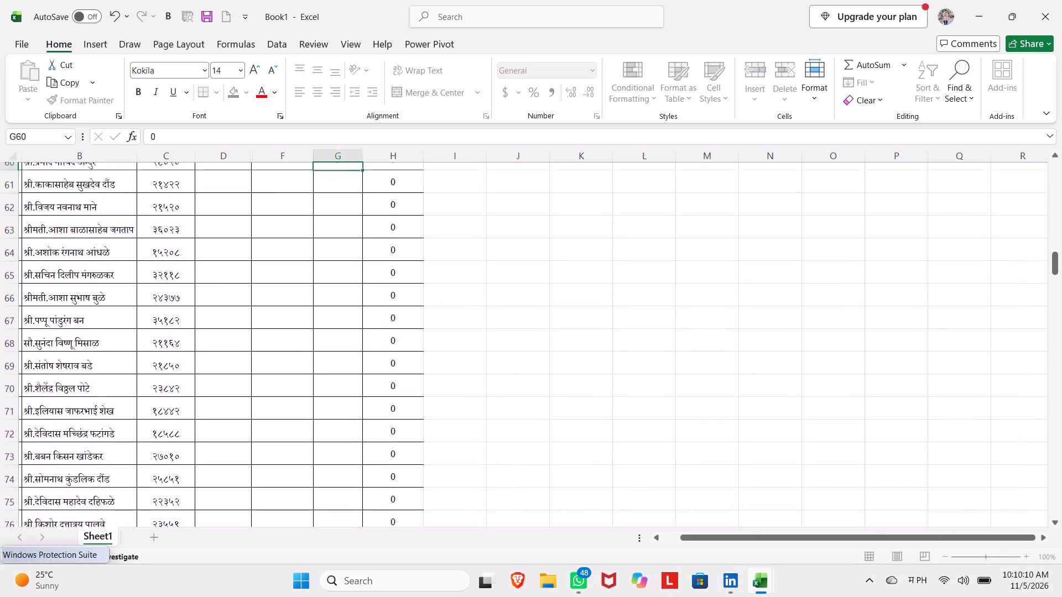
key("BackSpace")
key("Up")
key("BackSpace")
key("BackSpace")
key("Up")
key("Up")
key("Down")
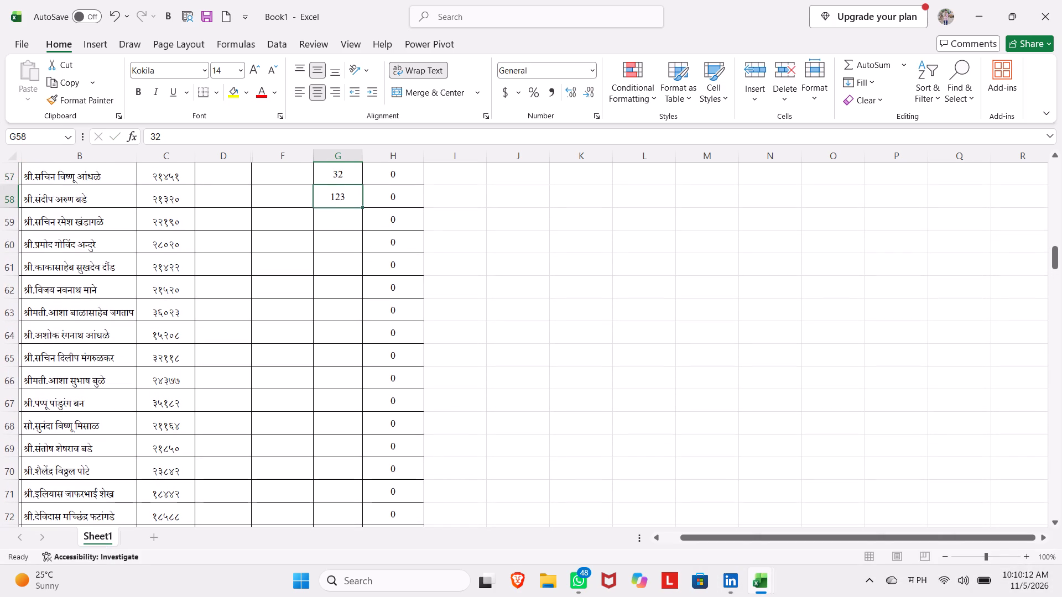
key("BackSpace")
key("Up")
key("BackSpace")
key("Up")
key("BackSpace")
Clear the overtime hours in column G of the ब वर्ग section, from row 55 up to row 51.
key("Up")
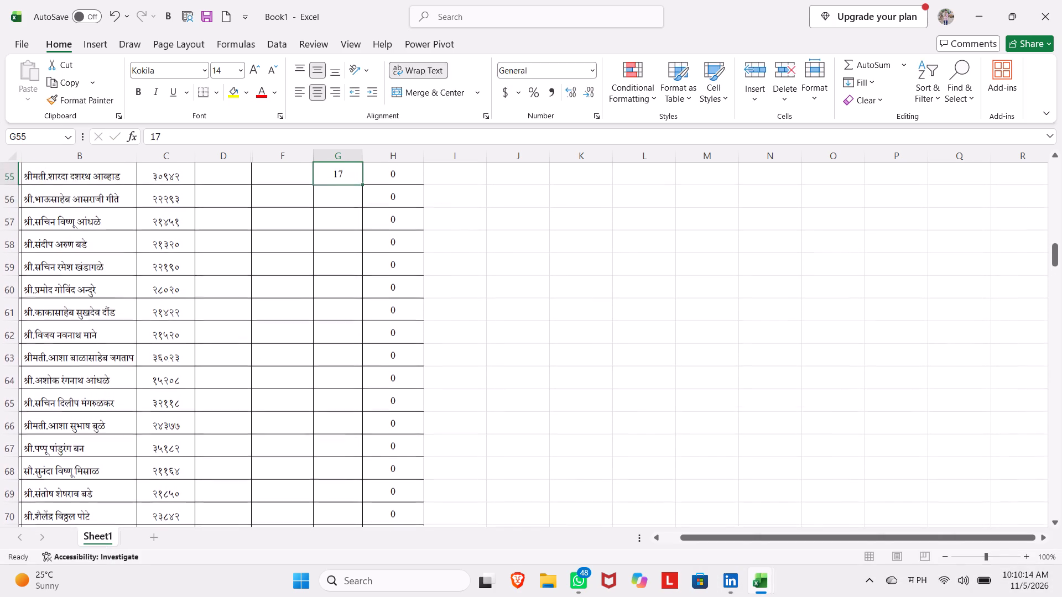
key("BackSpace")
key("Up")
key("BackSpace")
key("Up")
key("BackSpace")
key("Up")
key("BackSpace")
key("Up")
key("BackSpace")
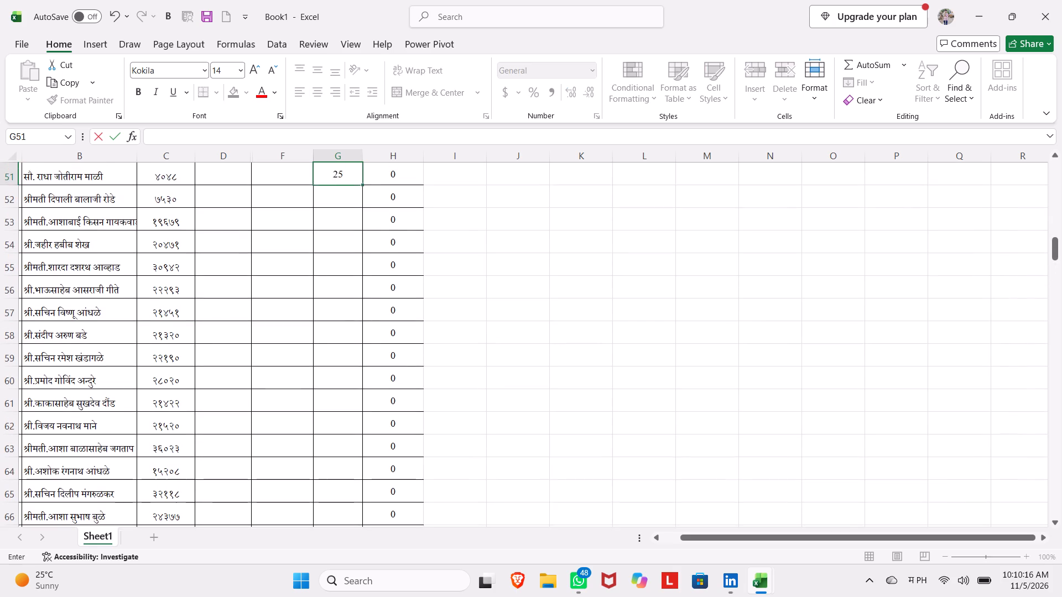
Clear the overtime hours in column G of the ब वर्ग section, from row 50 up to row 46.
key("Up")
key("BackSpace")
key("Up")
key("BackSpace")
key("Up")
key("BackSpace")
key("Up")
key("BackSpace")
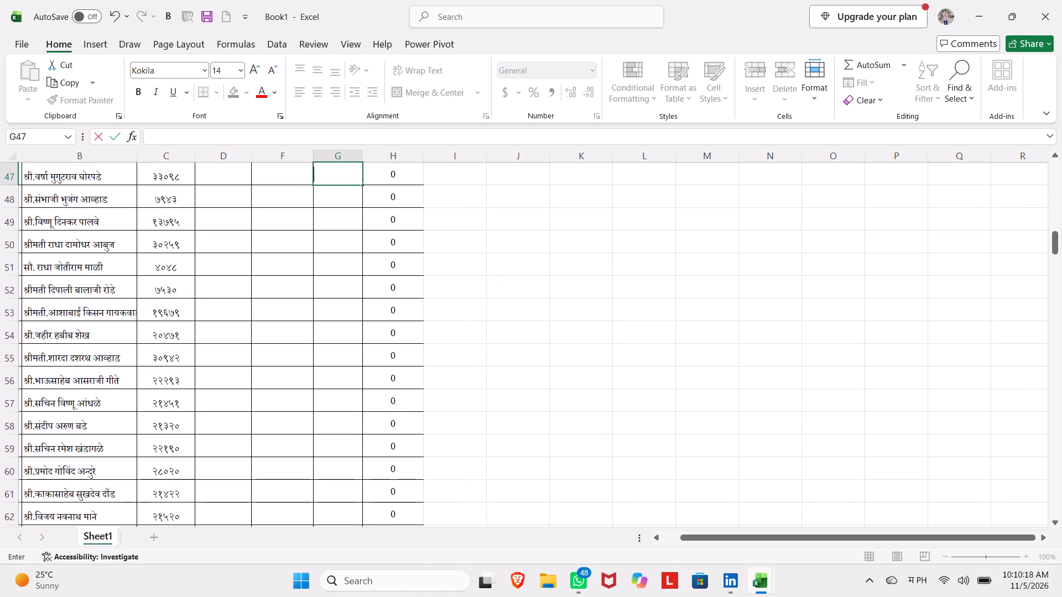
key("Up")
key("BackSpace")
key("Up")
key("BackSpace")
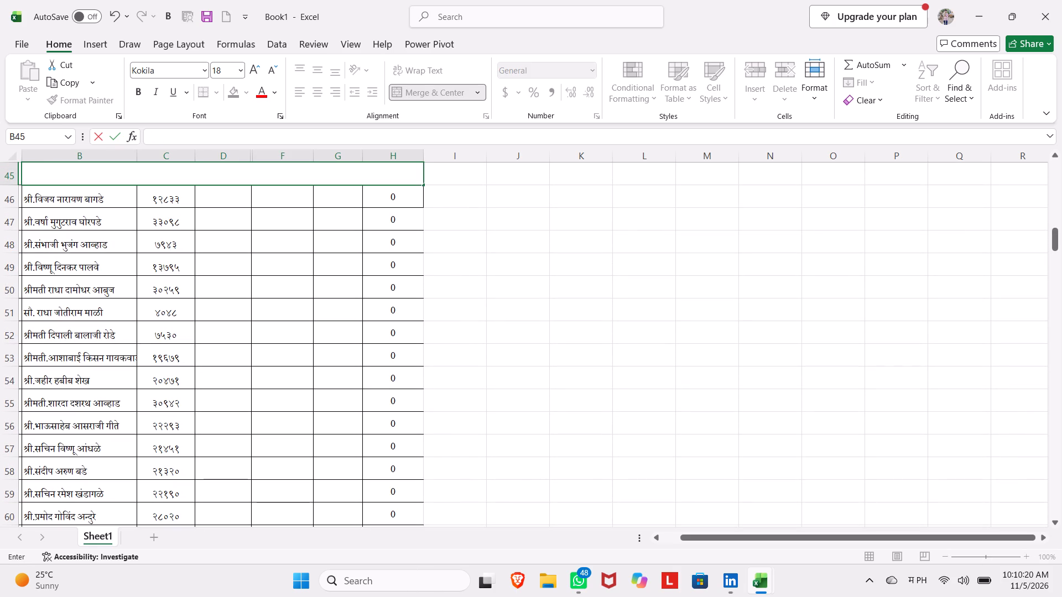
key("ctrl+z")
Clear the overtime hours total in G44, just above the ब वर्ग heading.
key("Up")
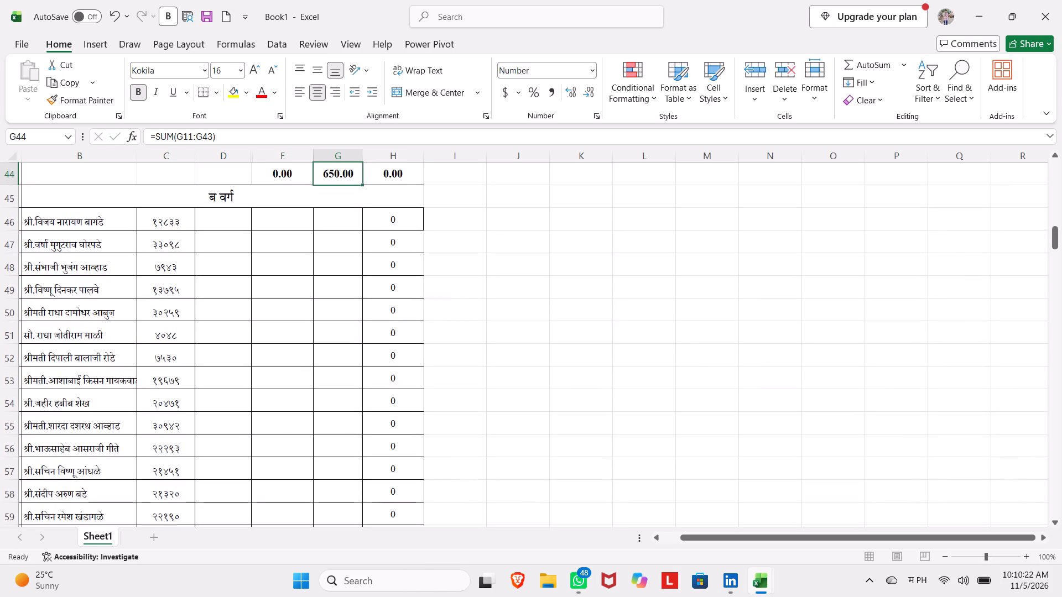
key("BackSpace")
Clear the overtime hours in column G of the section above ब वर्ग, from row 43 up to row 38.
key("Up")
key("BackSpace")
key("Up")
key("BackSpace")
key("Up")
key("BackSpace")
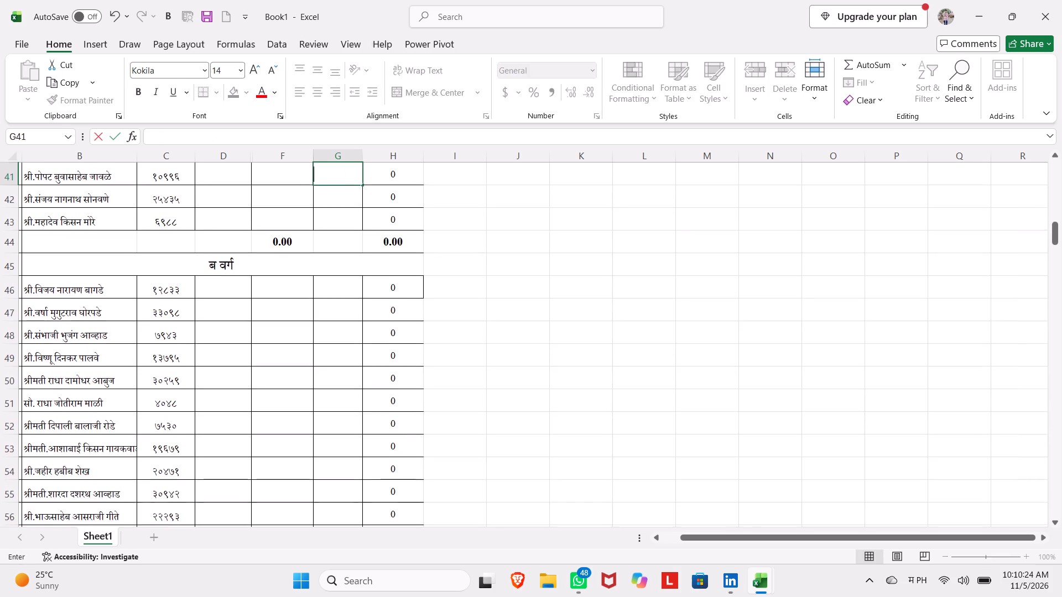
key("Up")
key("BackSpace")
key("Up")
key("BackSpace")
key("Up")
key("BackSpace")
Clear the overtime hours in column G of the section above ब वर्ग, from row 37 up to row 32.
key("Up")
key("BackSpace")
key("Up")
key("BackSpace")
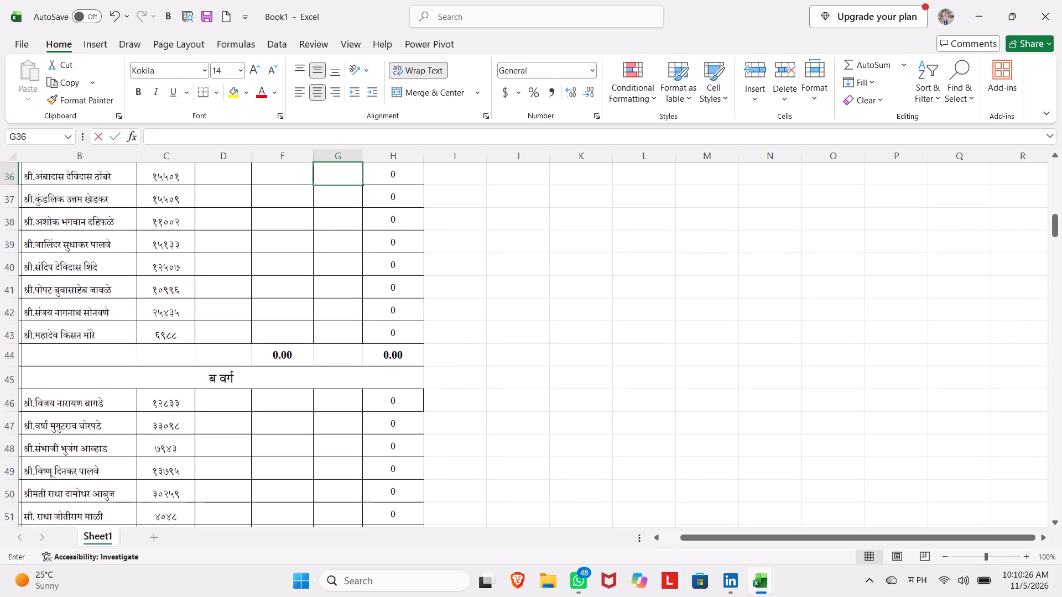
key("Up")
key("BackSpace")
key("Up")
key("BackSpace")
key("Up")
key("BackSpace")
key("Up")
key("BackSpace")
Clear the overtime hours in column G of the section above ब वर्ग, from row 31 up to row 26.
key("Up")
key("BackSpace")
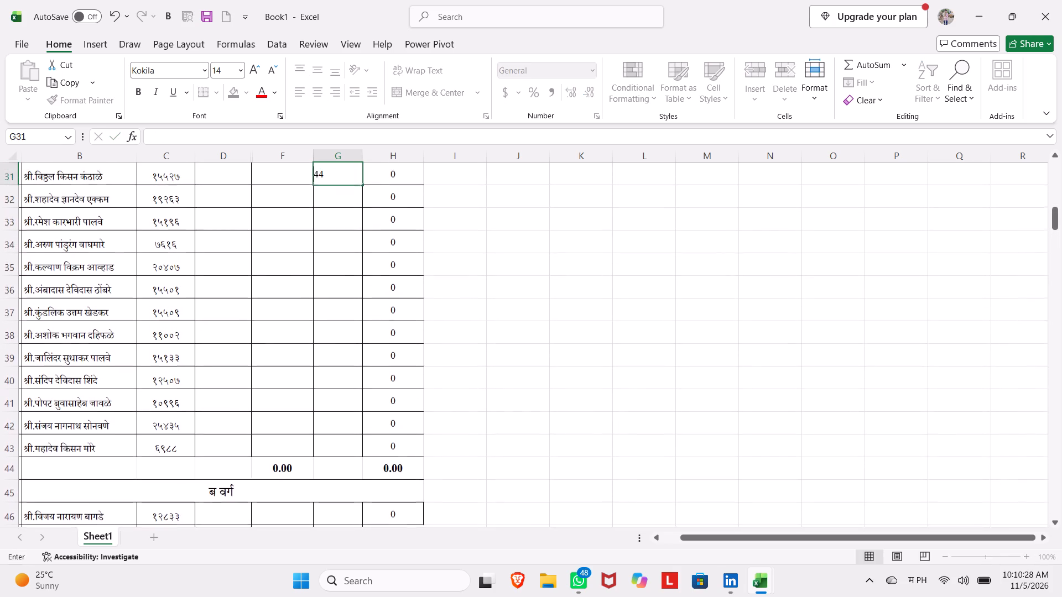
key("Up")
key("BackSpace")
key("Up")
key("BackSpace")
key("Up")
key("BackSpace")
key("Up")
key("BackSpace")
key("Up")
key("BackSpace")
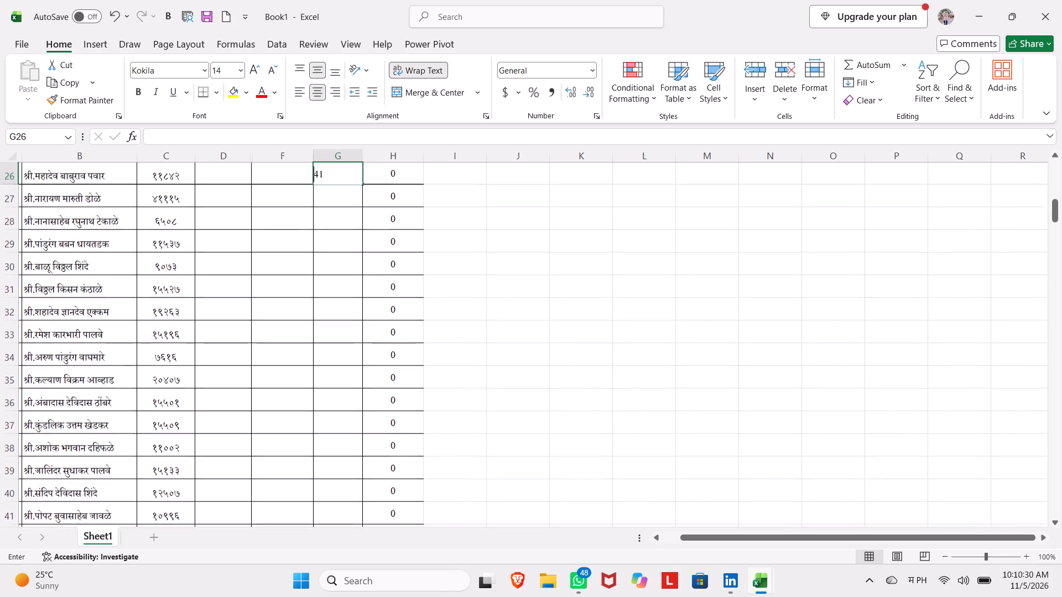
Clear the overtime hours in column G of the section above ब वर्ग, from row 25 up to row 21.
key("Up")
key("BackSpace")
key("Up")
key("BackSpace")
key("Up")
key("BackSpace")
key("Up")
key("BackSpace")
key("Up")
key("BackSpace")
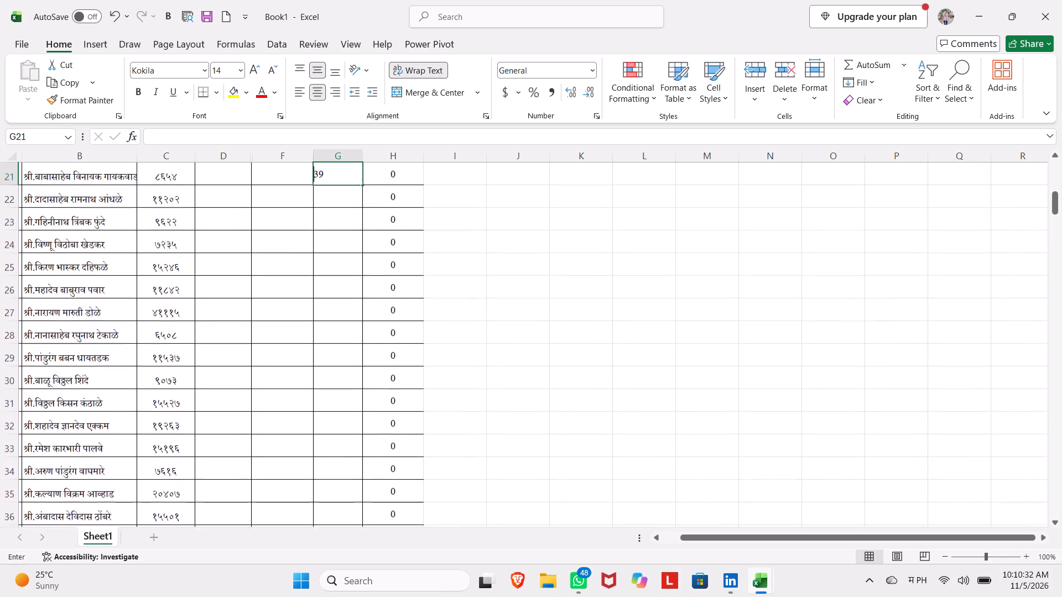
Clear the overtime hours in column G of the section above ब वर्ग, from row 20 up to row 16.
key("Up")
key("BackSpace")
key("Up")
key("BackSpace")
key("Up")
key("BackSpace")
key("Up")
key("BackSpace")
key("Up")
key("BackSpace")
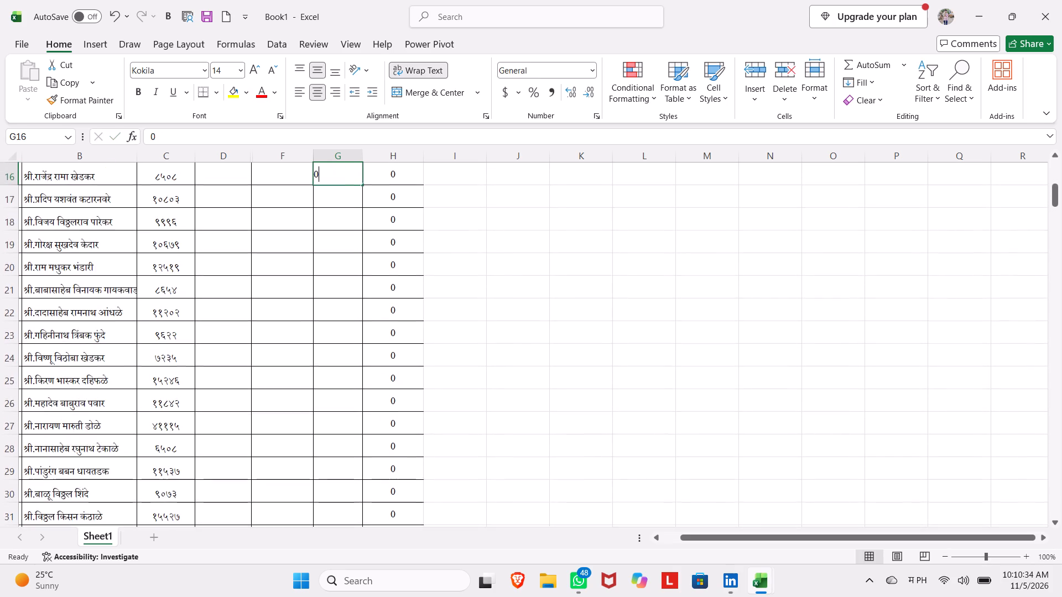
Clear the overtime hours in column G of the section above ब वर्ग, from row 15 up to row 11.
key("Up")
key("BackSpace")
key("Up")
key("BackSpace")
key("Up")
key("BackSpace")
key("Up")
key("BackSpace")
key("Up")
key("BackSpace")
key("Up")
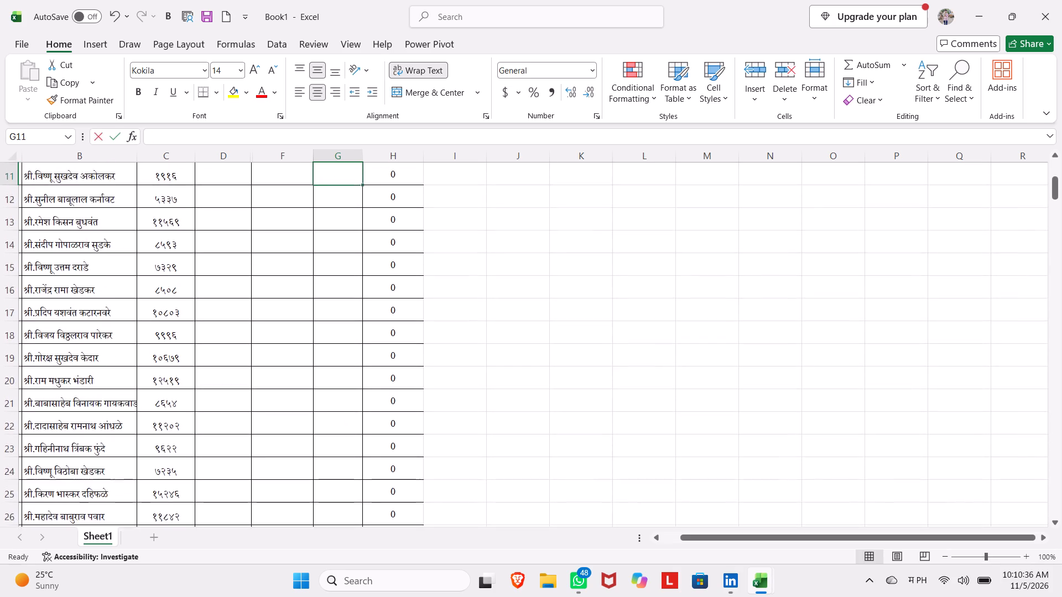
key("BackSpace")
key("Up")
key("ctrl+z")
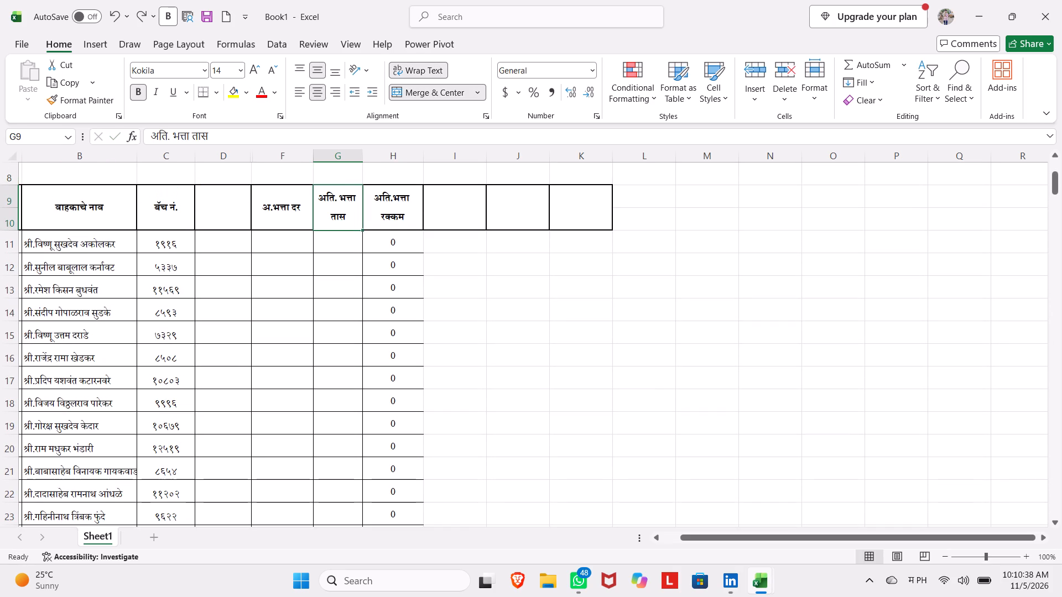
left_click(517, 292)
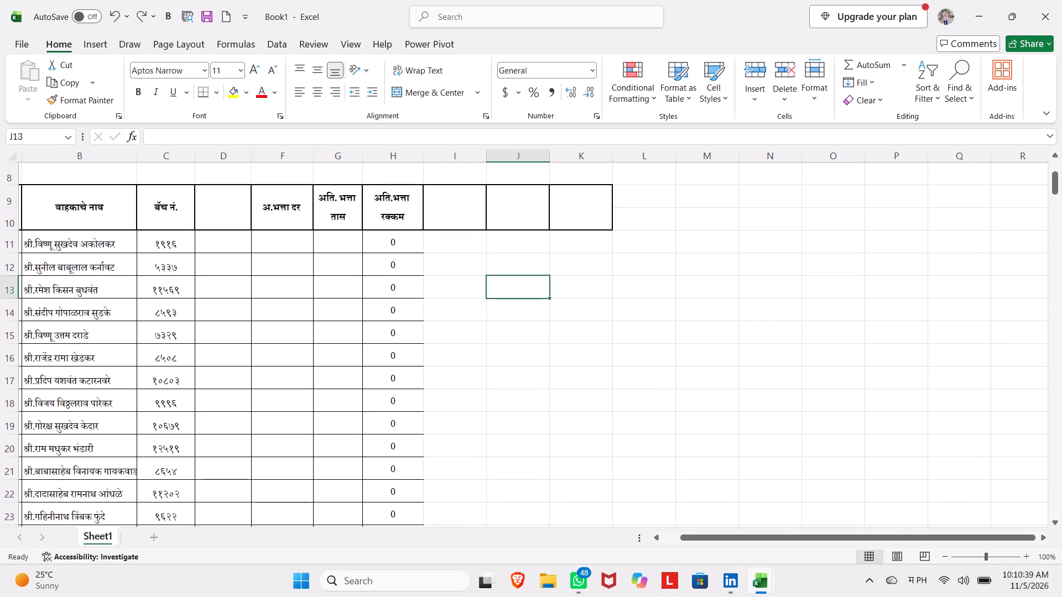
Clear the overtime amounts in column H of the section above ब वर्ग, from row 11 down to row 15.
left_click(410, 239)
key("BackSpace")
key("Down")
key("BackSpace")
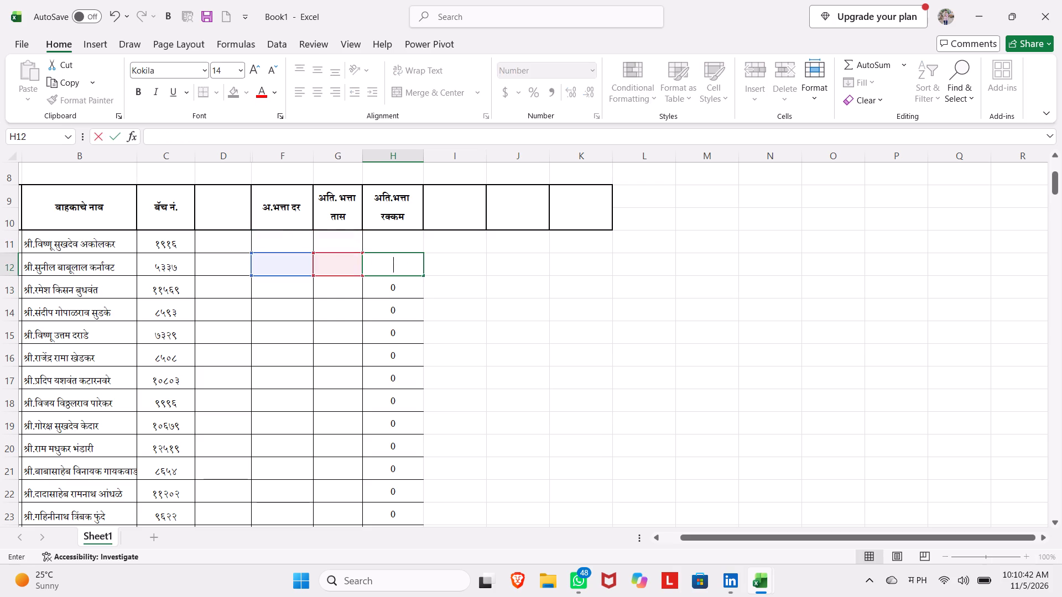
key("Down")
key("BackSpace")
key("Down")
key("BackSpace")
key("Down")
key("BackSpace")
key("Down")
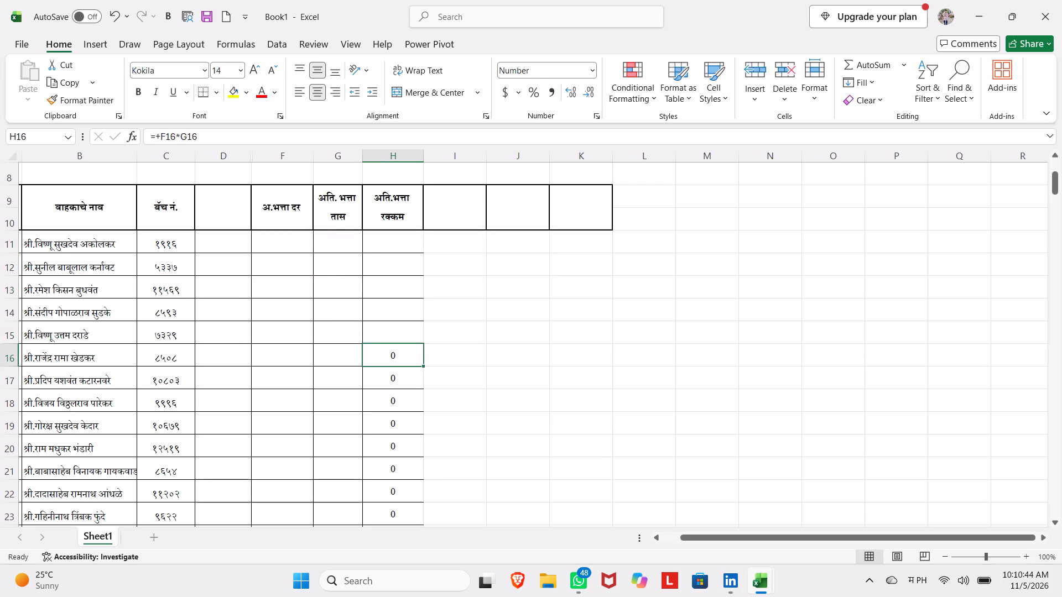
Clear the overtime amounts in column H of the section above ब वर्ग, from row 16 down to row 21.
key("BackSpace")
key("Down")
key("BackSpace")
key("Down")
key("BackSpace")
key("Down")
key("BackSpace")
key("Down")
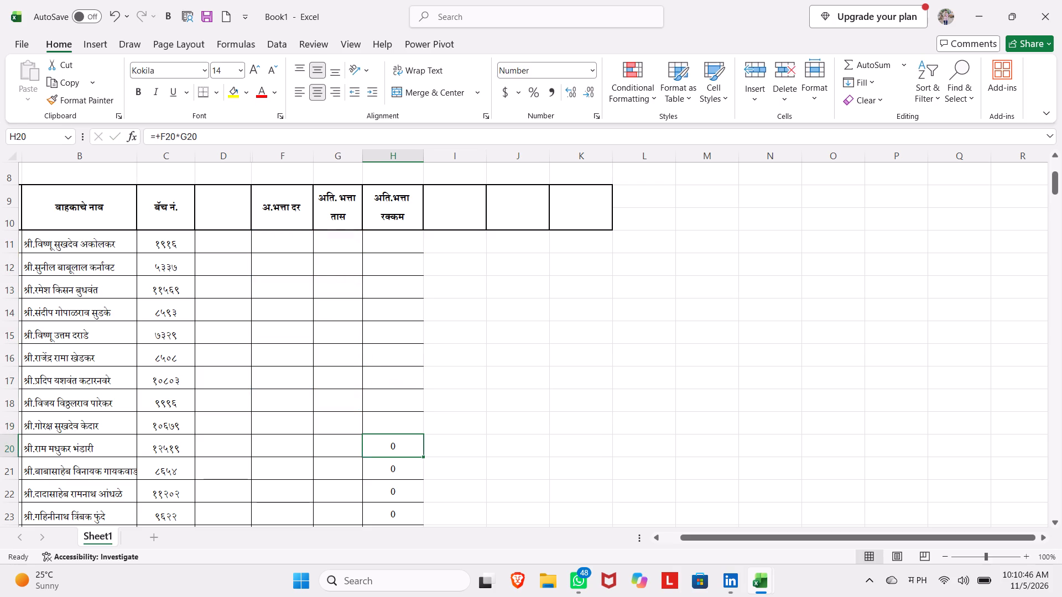
key("BackSpace")
key("Down")
key("BackSpace")
key("Down")
Clear the overtime amounts in column H of the section above ब वर्ग, from row 22 down to row 27.
key("BackSpace")
key("Down")
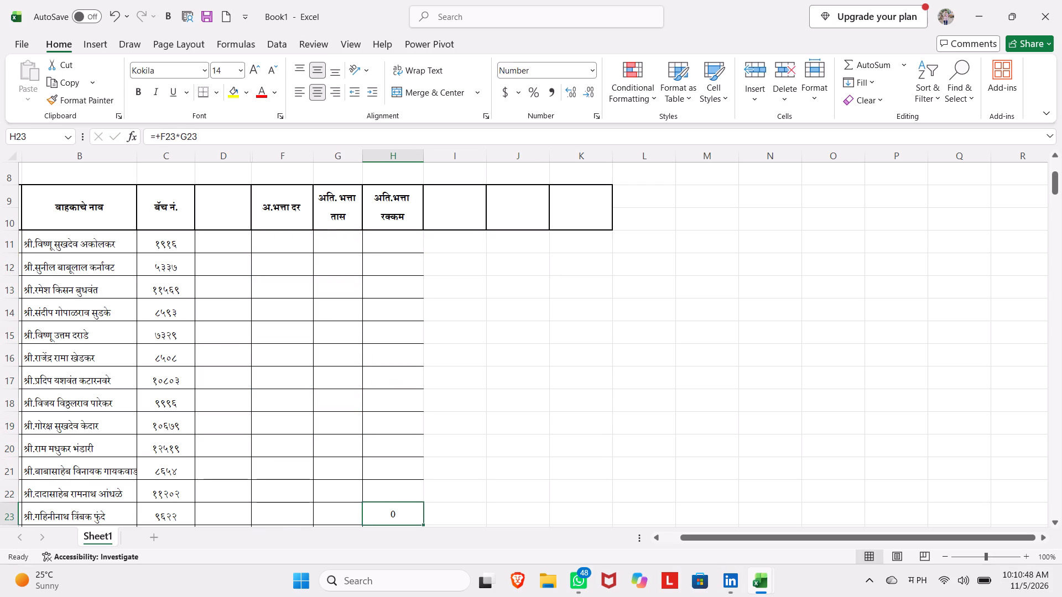
key("BackSpace")
key("Down")
key("BackSpace")
key("Down")
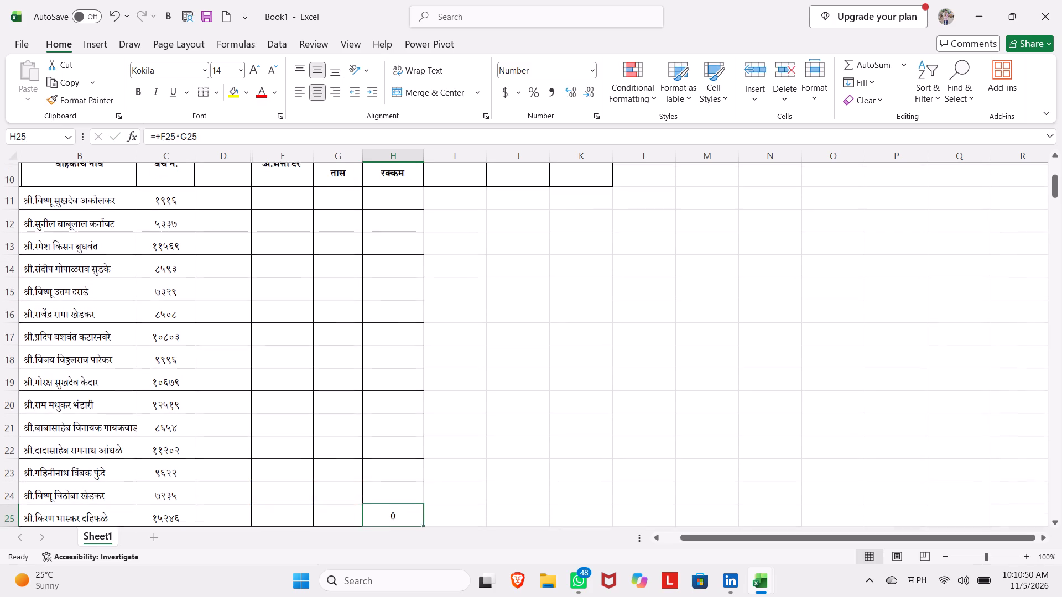
key("BackSpace")
key("Down")
key("BackSpace")
key("Down")
key("BackSpace")
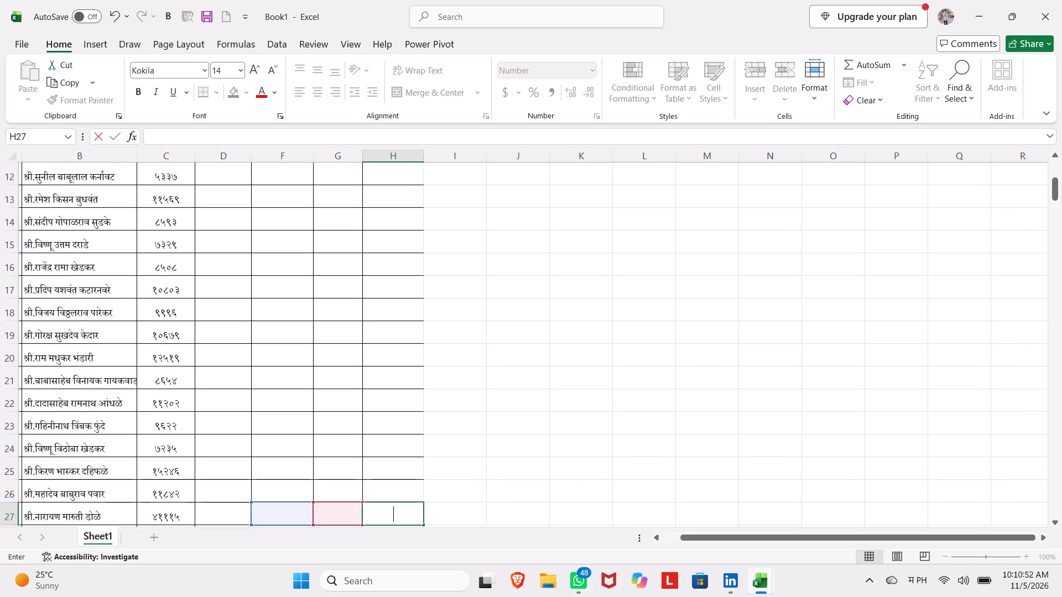
key("Down")
Clear the overtime amounts in column H of the section above ब वर्ग, from row 28 down to row 33.
key("BackSpace")
key("Down")
key("BackSpace")
key("Down")
key("BackSpace")
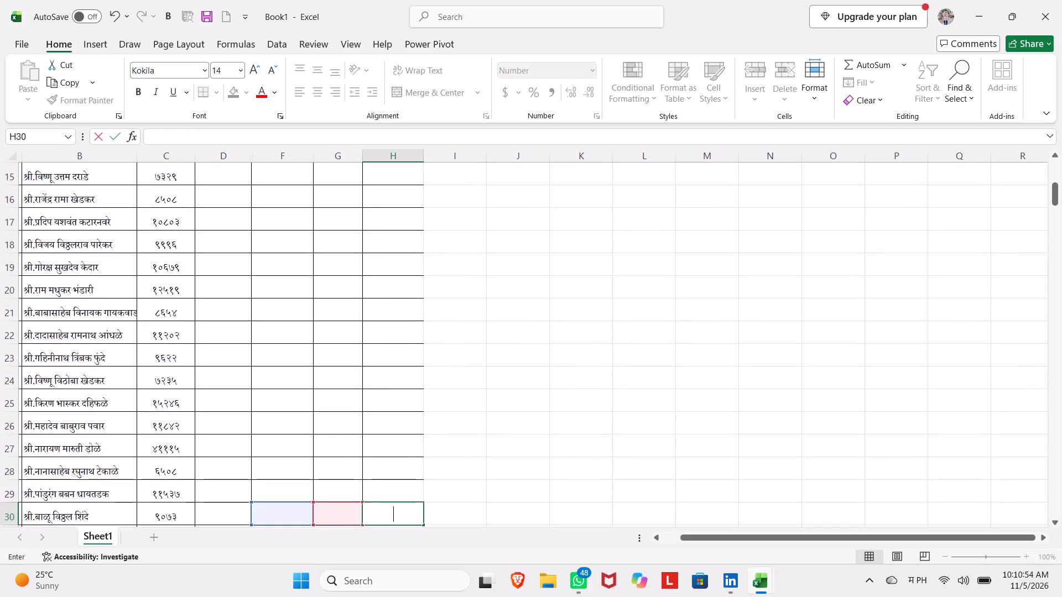
key("Down")
key("BackSpace")
key("Down")
key("BackSpace")
key("Down")
key("BackSpace")
key("Down")
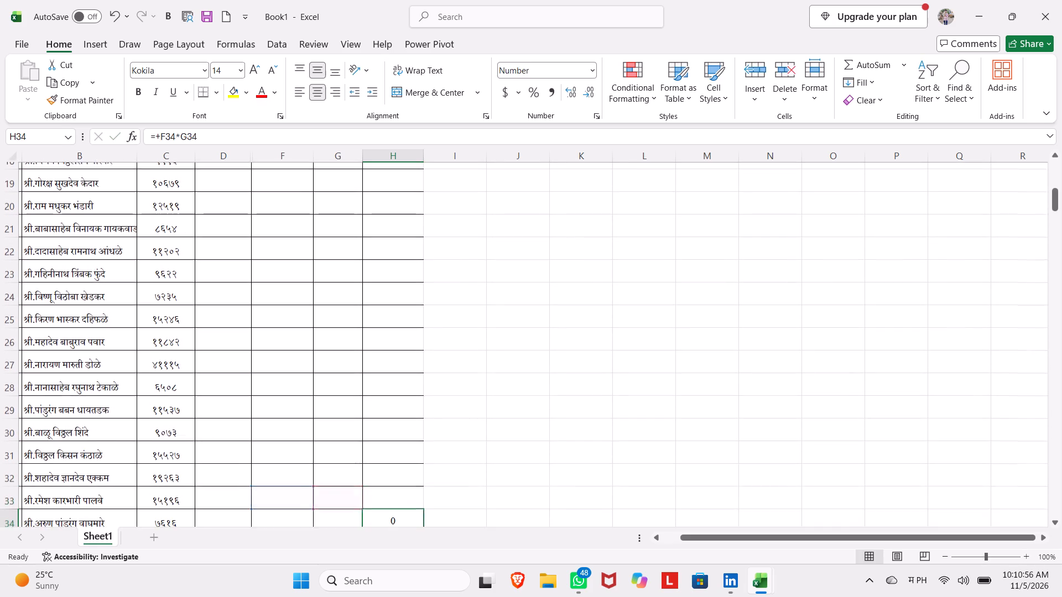
Clear the overtime amounts in column H of the section above ब वर्ग, from row 34 down to row 39.
key("BackSpace")
key("Down")
key("BackSpace")
key("Down")
key("BackSpace")
key("Down")
key("BackSpace")
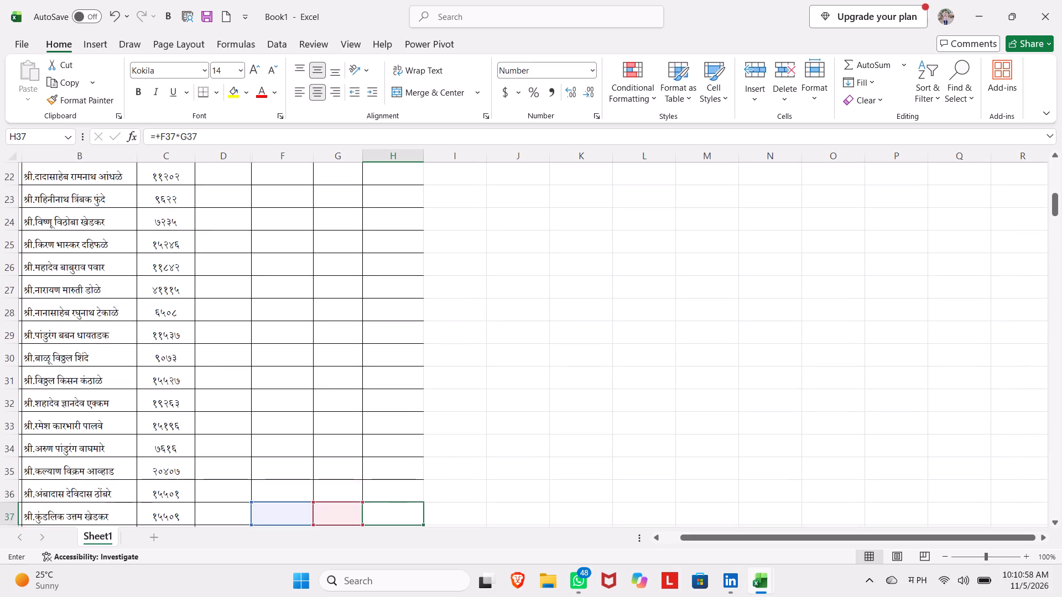
key("Down")
key("BackSpace")
key("Down")
key("BackSpace")
key("Down")
Clear the overtime amounts in column H of the section above ब वर्ग, from row 40 down to row 43.
key("BackSpace")
key("Down")
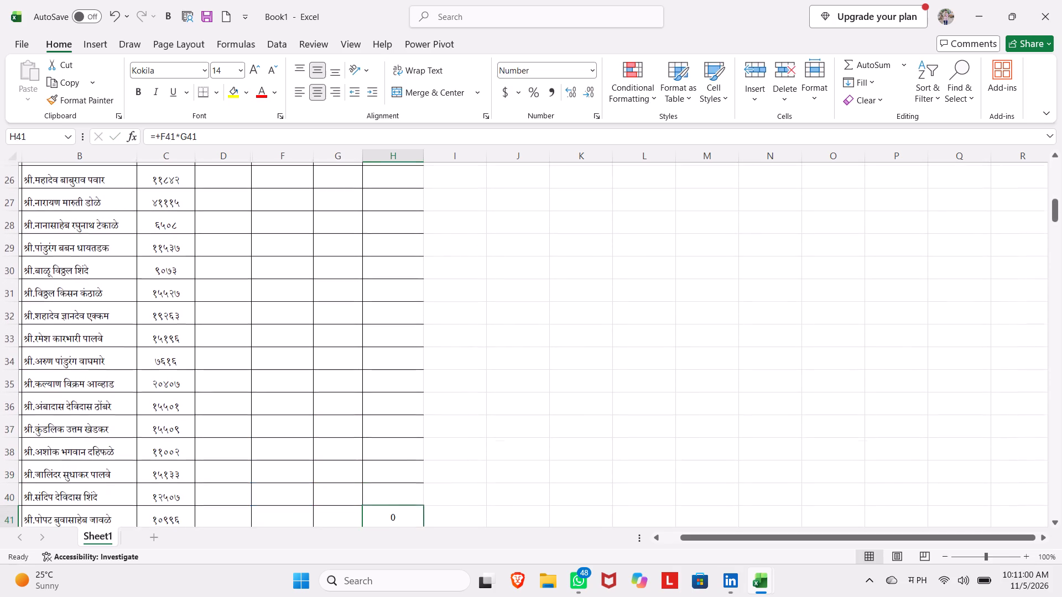
key("BackSpace")
key("Down")
key("BackSpace")
key("Down")
key("BackSpace")
key("Down")
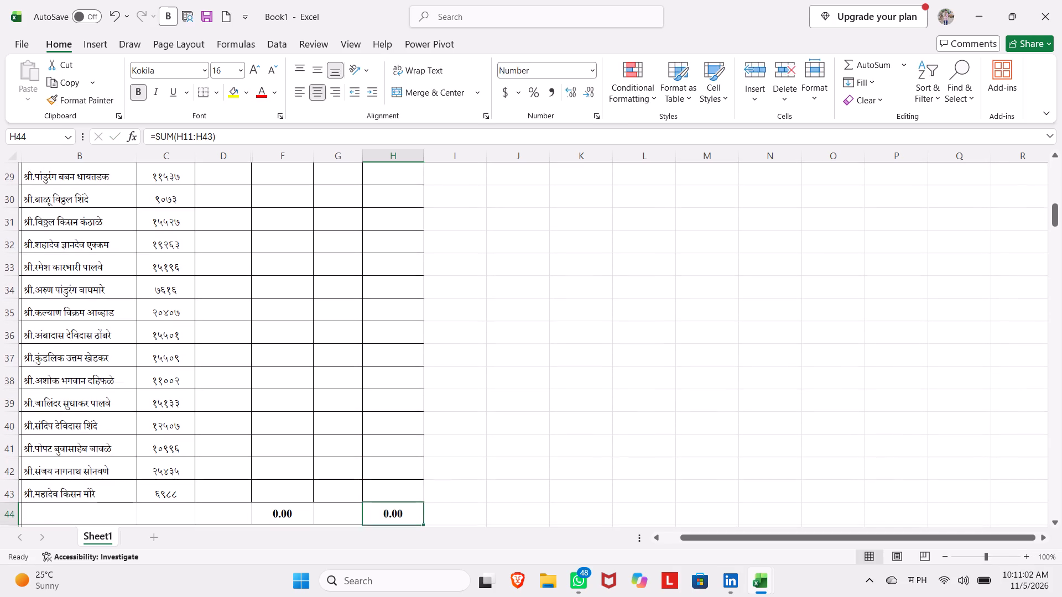
Clear the overtime amount total in cell H44, just above the ब वर्ग heading.
key("BackSpace")
key("Down")
key("BackSpace")
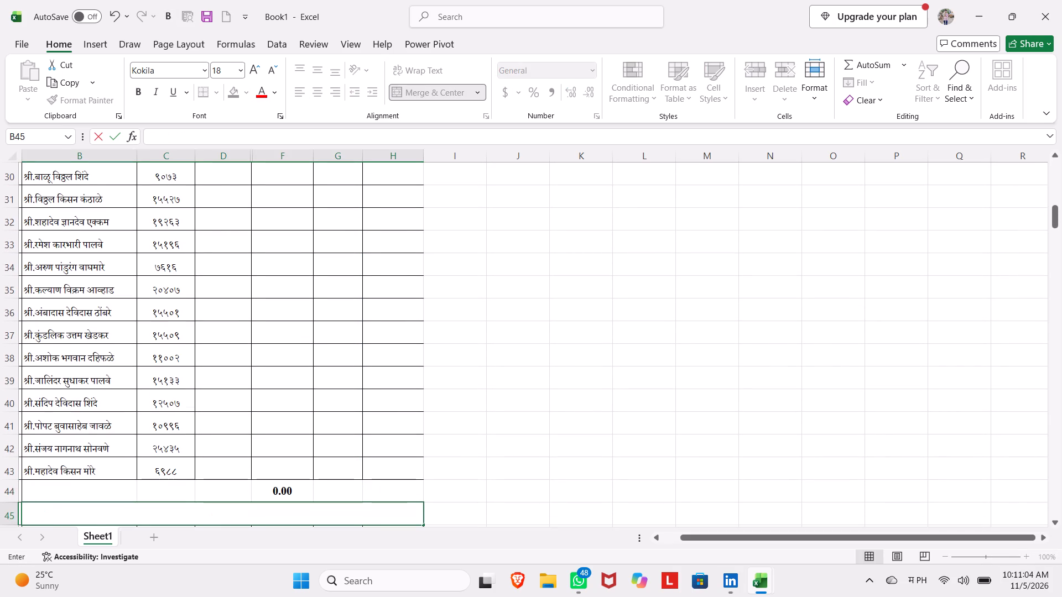
key("ctrl+z")
key("Down")
Clear the overtime amounts in column H of the ब वर्ग section, from row 46 down to row 51.
key("BackSpace")
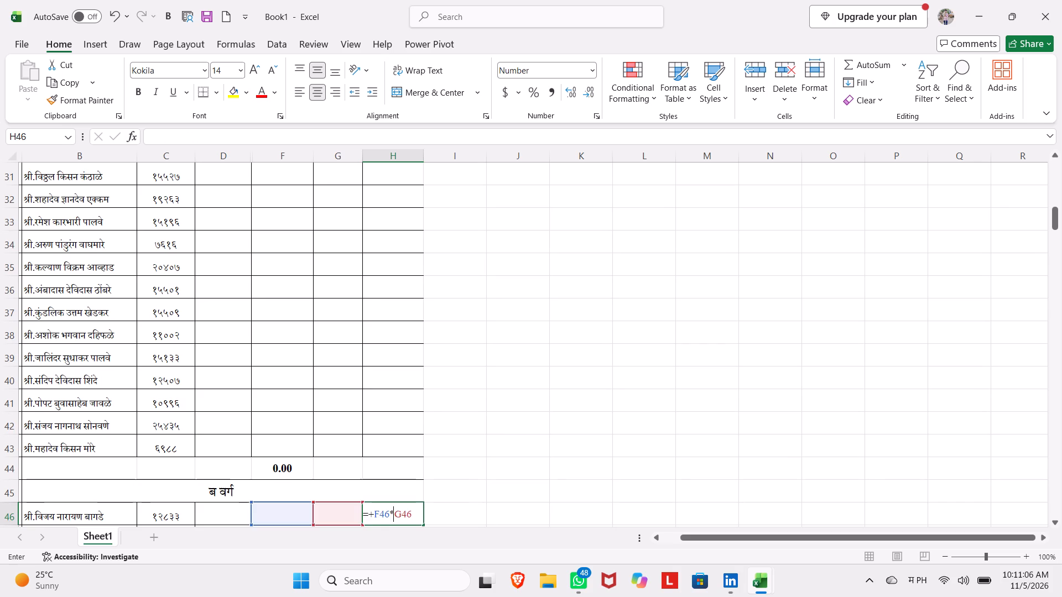
key("Down")
key("BackSpace")
key("Down")
key("BackSpace")
key("Down")
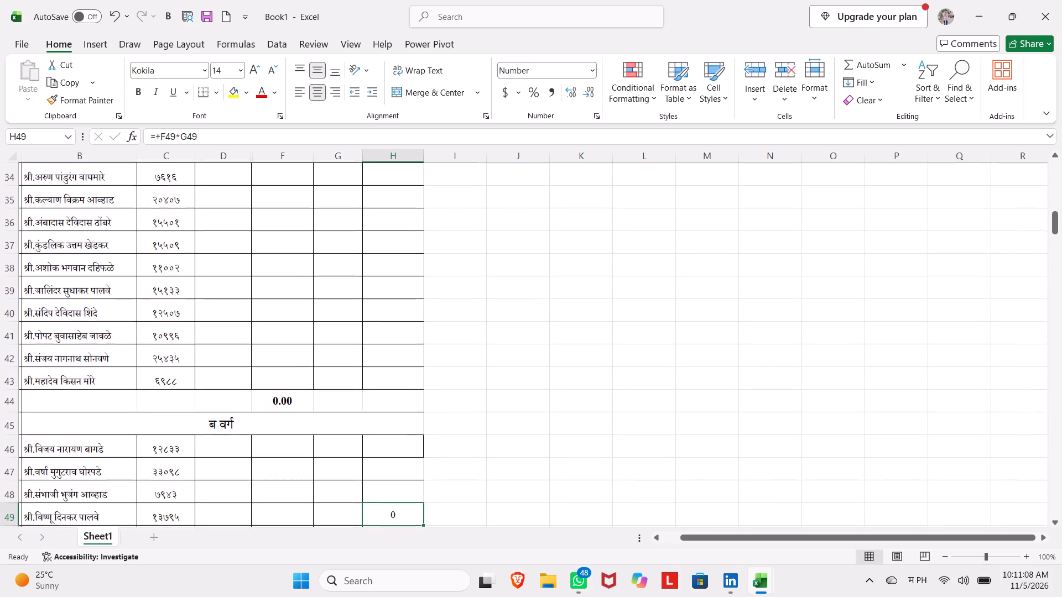
key("BackSpace")
key("Down")
key("BackSpace")
key("Down")
key("BackSpace")
key("Down")
Clear the overtime amounts in column H of the ब वर्ग section, from row 52 down to row 57.
key("BackSpace")
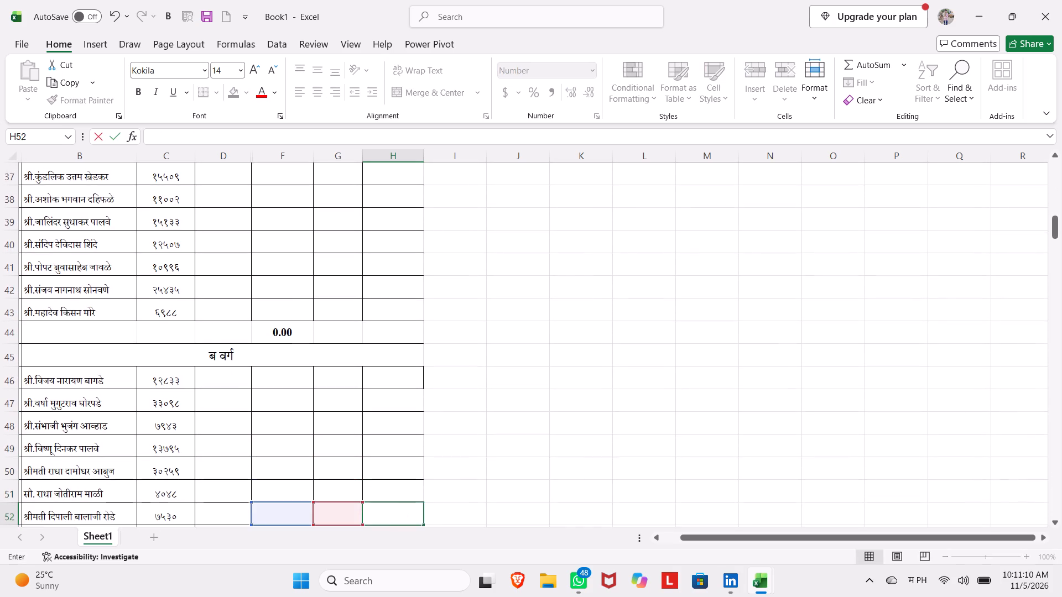
key("Down")
key("BackSpace")
key("Down")
key("BackSpace")
key("Down")
key("BackSpace")
key("Down")
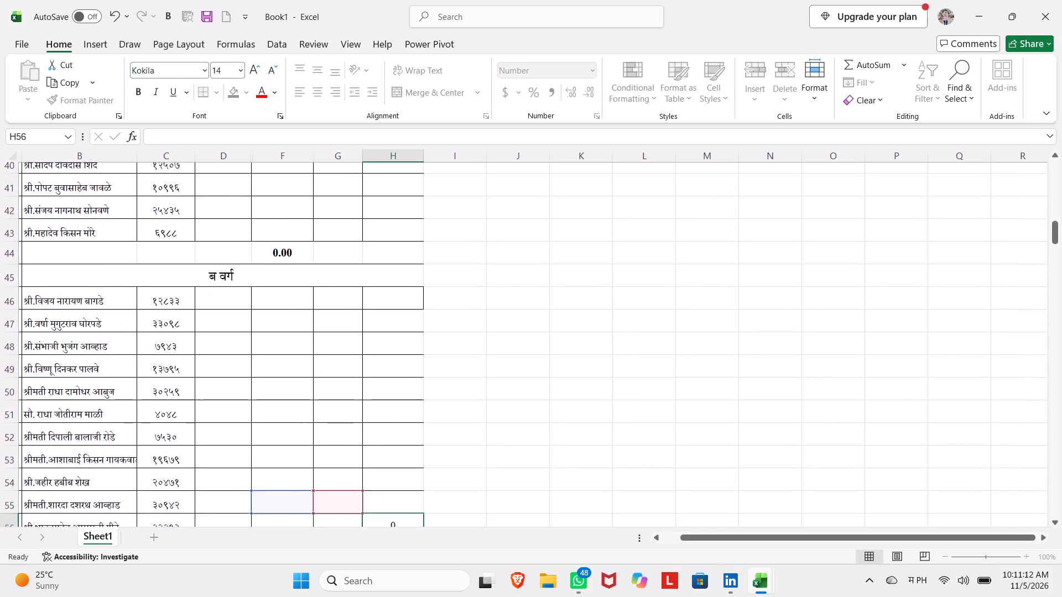
key("BackSpace")
key("Down")
key("BackSpace")
key("Down")
Clear the overtime amounts in column H of the ब वर्ग section, from row 58 down to row 63.
key("BackSpace")
key("Down")
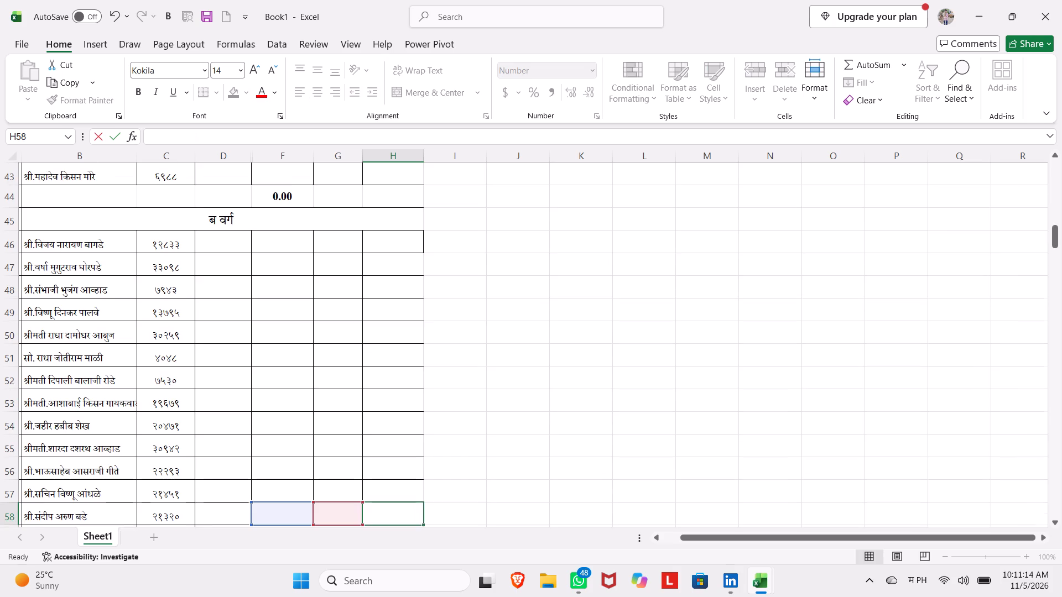
key("BackSpace")
key("Down")
key("BackSpace")
key("Down")
key("BackSpace")
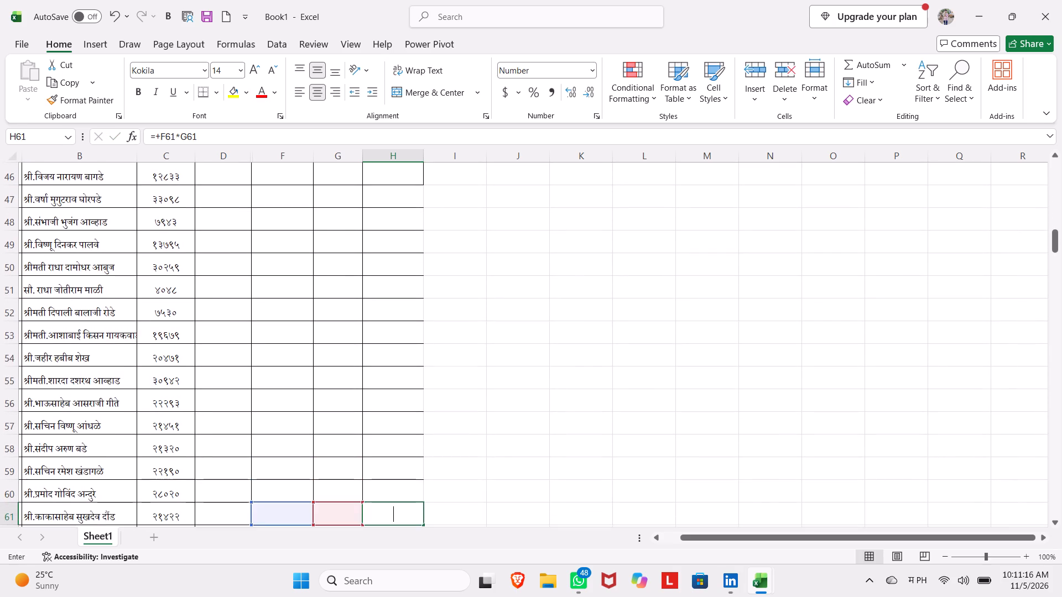
key("Down")
key("BackSpace")
key("Down")
key("BackSpace")
key("Down")
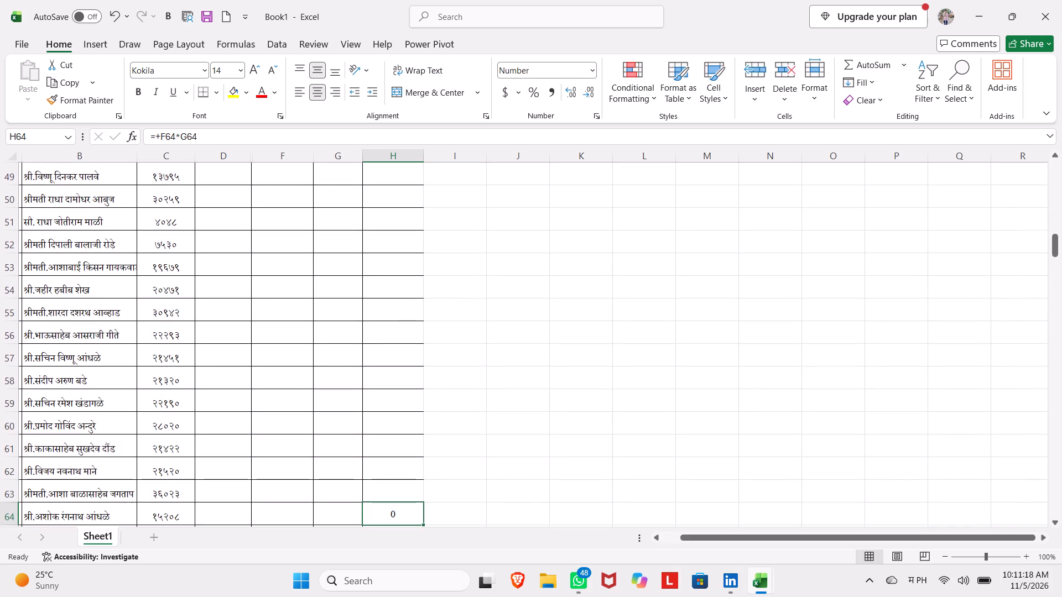
Clear the overtime amounts in column H of the ब वर्ग section, from row 64 down to row 69.
key("BackSpace")
key("Down")
key("BackSpace")
key("Down")
key("BackSpace")
key("Down")
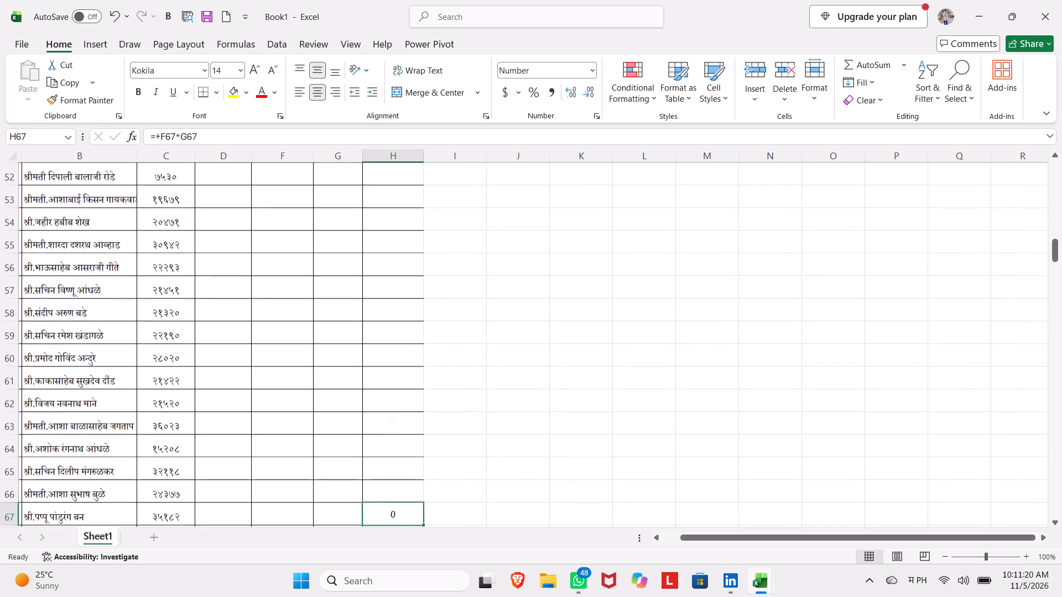
key("BackSpace")
key("Down")
key("BackSpace")
key("Down")
key("BackSpace")
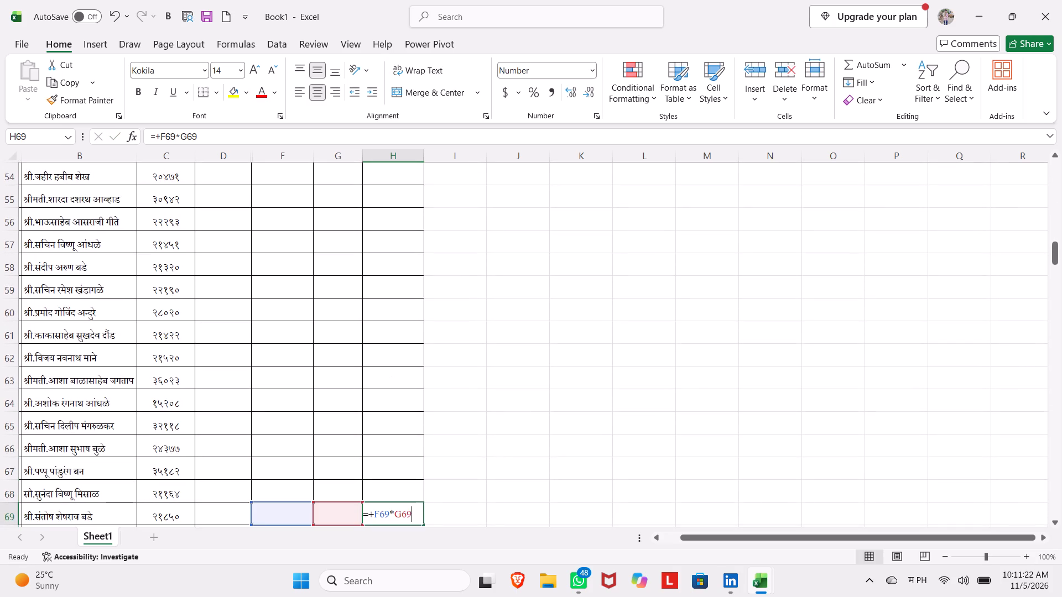
key("Down")
Clear the overtime amounts in column H of the ब वर्ग section, from row 70 down to row 74.
key("BackSpace")
key("Down")
key("BackSpace")
key("Down")
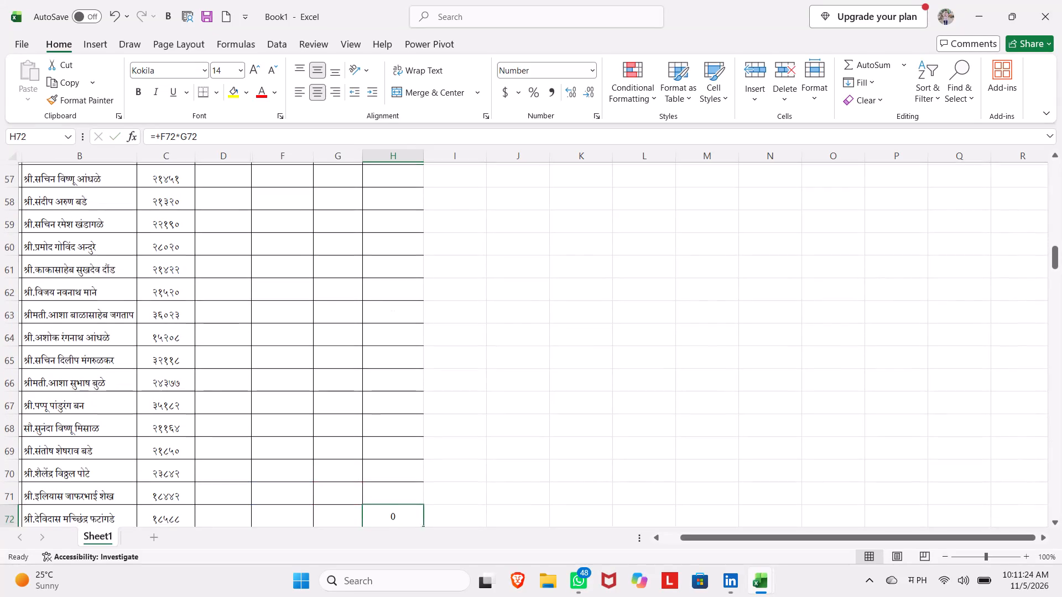
key("BackSpace")
key("Down")
key("BackSpace")
key("Down")
key("BackSpace")
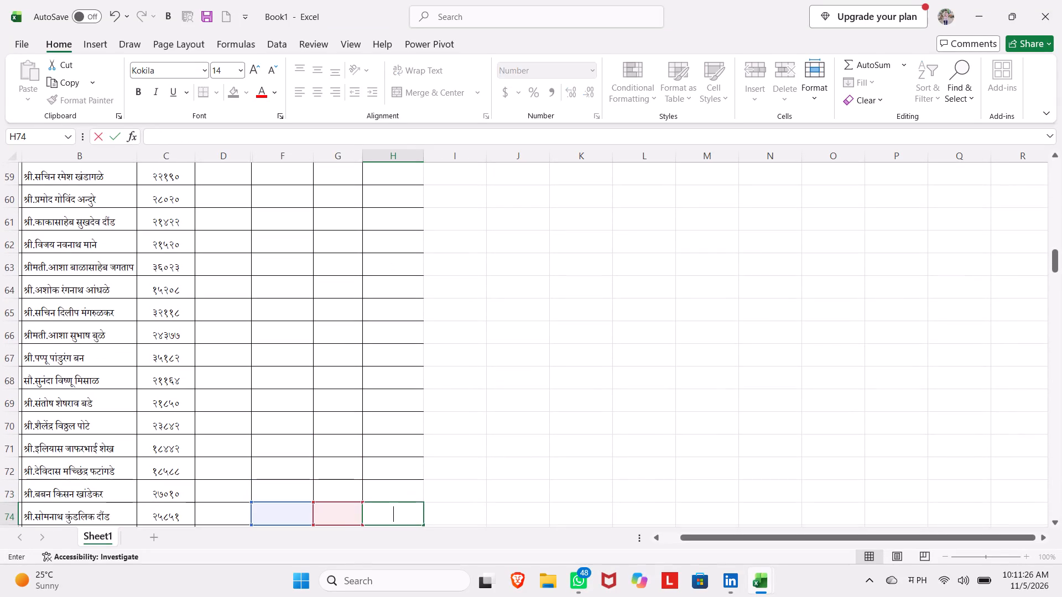
key("Down")
Clear the overtime amounts in column H of the ब वर्ग section, from row 75 down to row 78.
key("BackSpace")
key("Down")
key("BackSpace")
key("Down")
key("BackSpace")
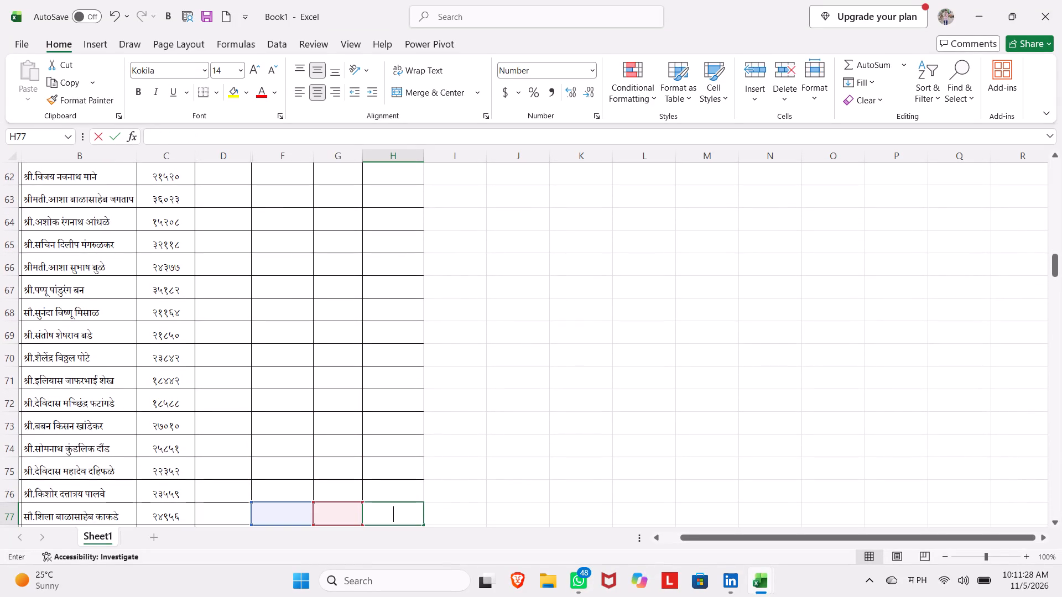
key("Down")
key("BackSpace")
key("Down")
Clear the overtime amount total of the ब वर्ग section in cell H79.
key("BackSpace")
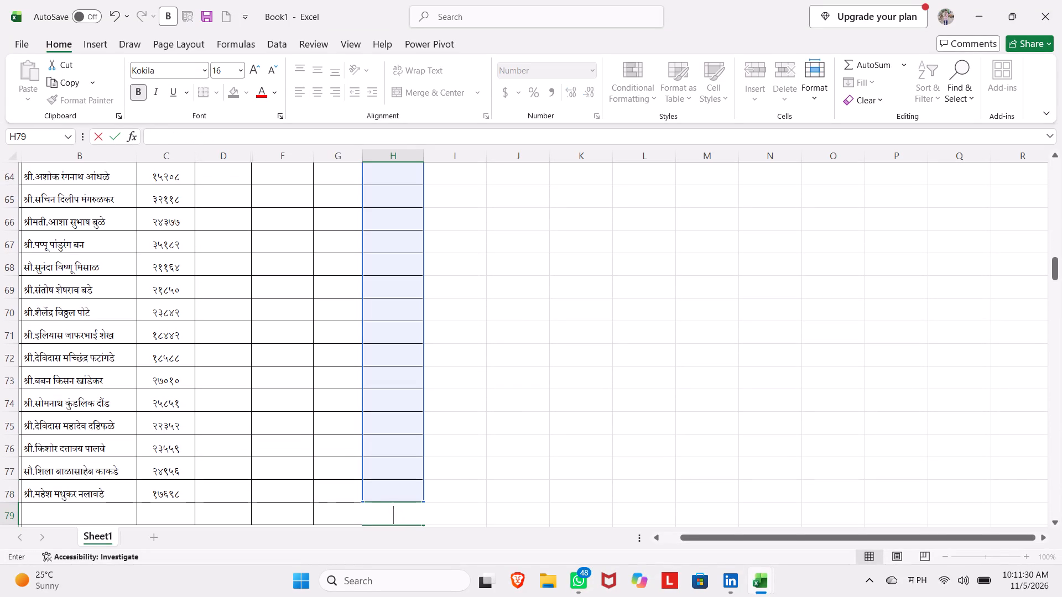
key("Down")
key("Down")
Clear the overtime amounts in column H of the क वर्ग section, from row 81 down to row 87.
key("BackSpace")
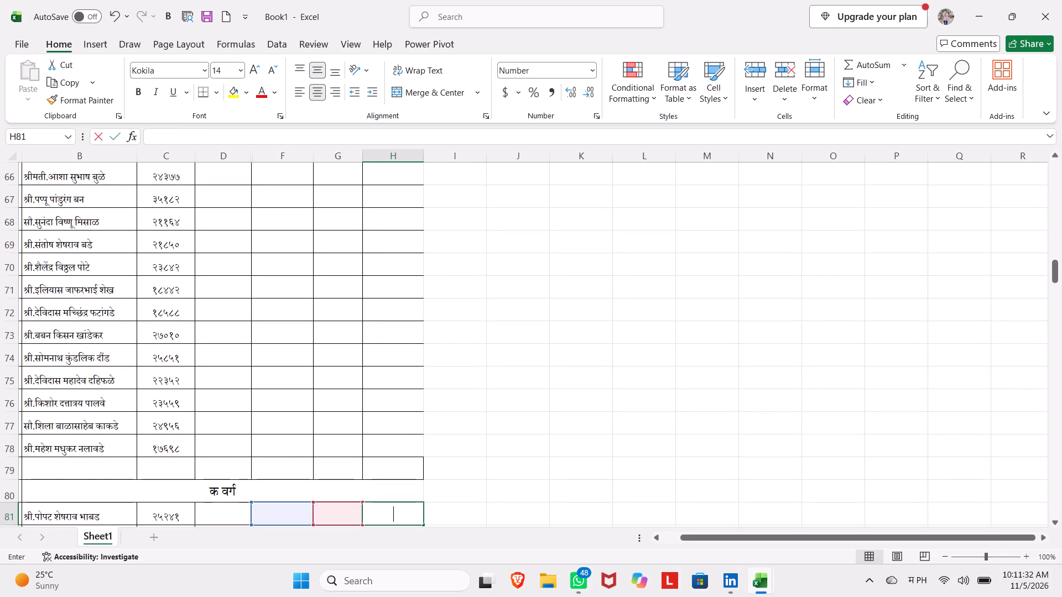
key("Down")
key("BackSpace")
key("Down")
key("BackSpace")
key("Down")
key("BackSpace")
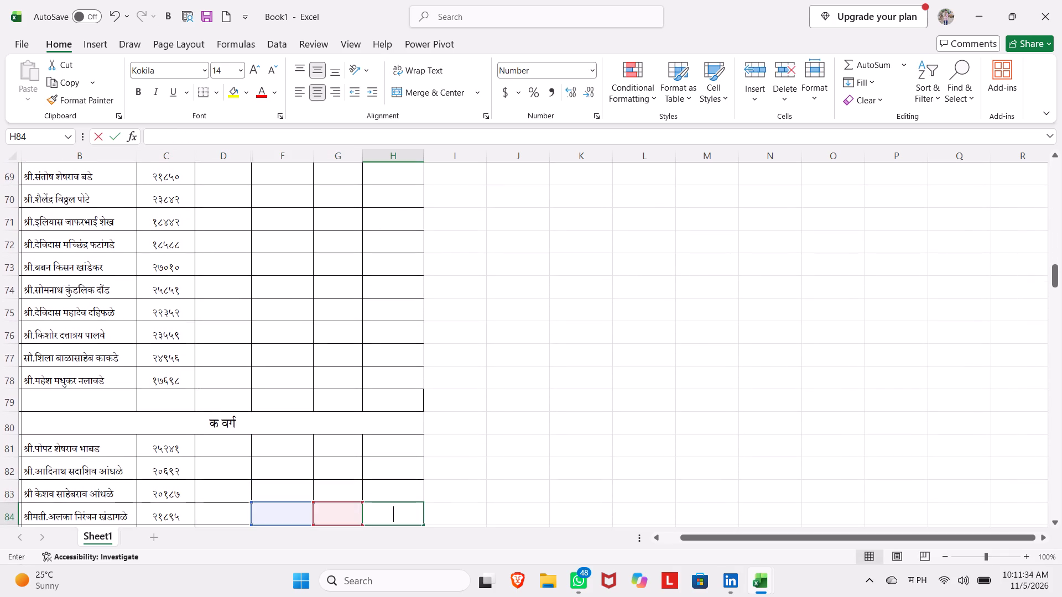
key("Down")
key("BackSpace")
key("Down")
key("BackSpace")
key("Down")
key("BackSpace")
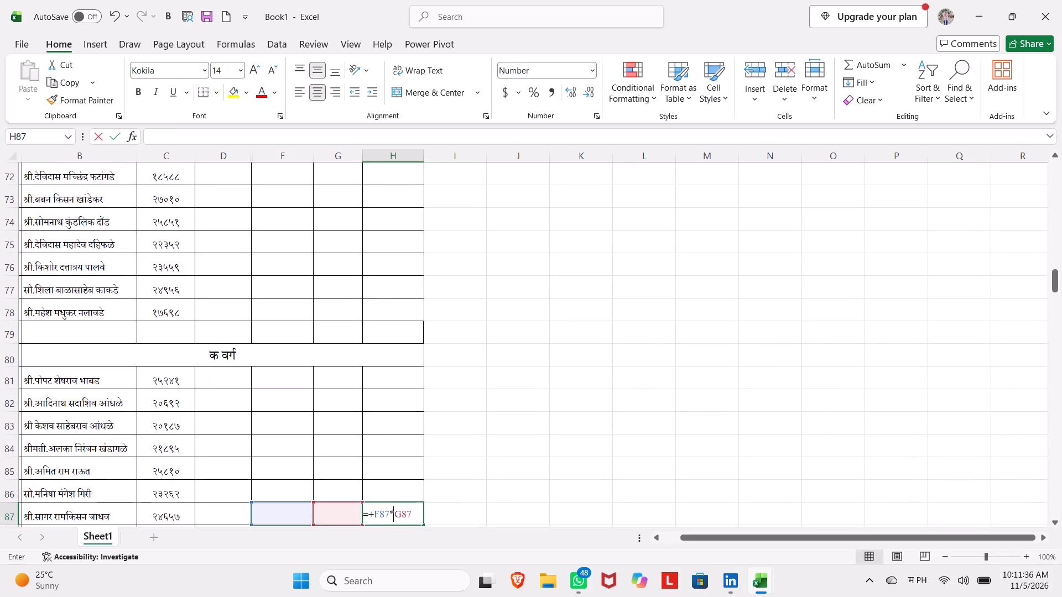
Clear the overtime amounts in column H of the क वर्ग section, from row 88 down to row 92.
key("Down")
key("BackSpace")
key("Down")
key("BackSpace")
key("Down")
key("BackSpace")
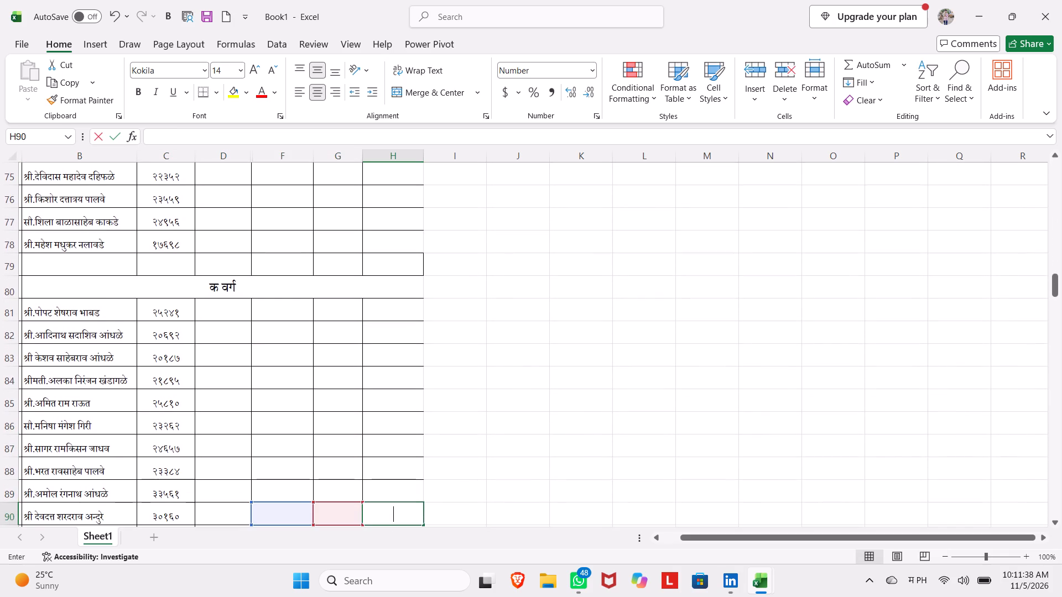
key("Down")
key("BackSpace")
key("Down")
key("BackSpace")
Clear the overtime amounts in column H of the क वर्ग section, from row 93 down to row 97.
key("Down")
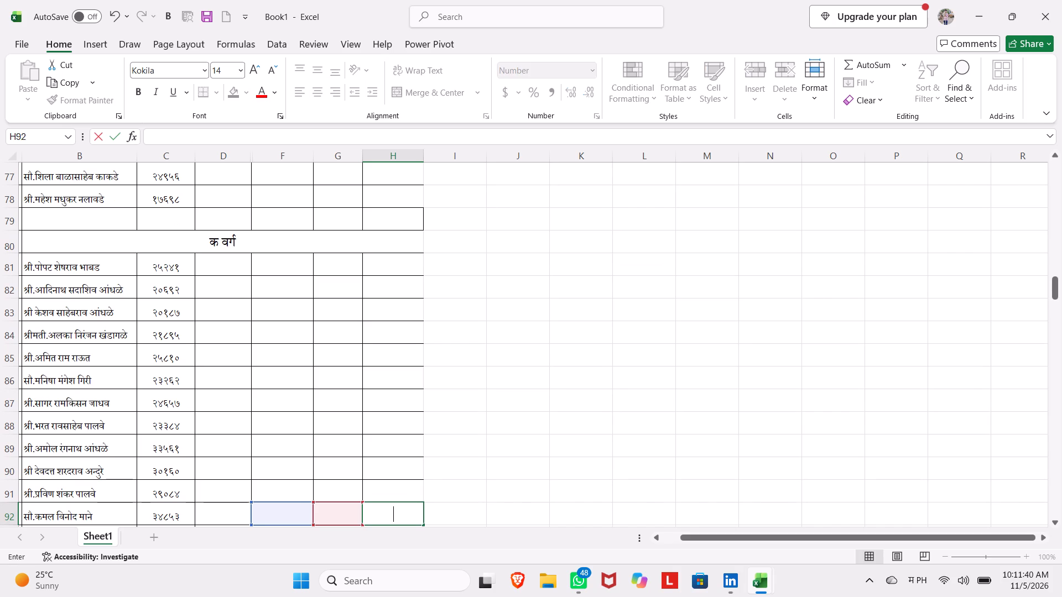
key("BackSpace")
key("Down")
key("BackSpace")
key("Down")
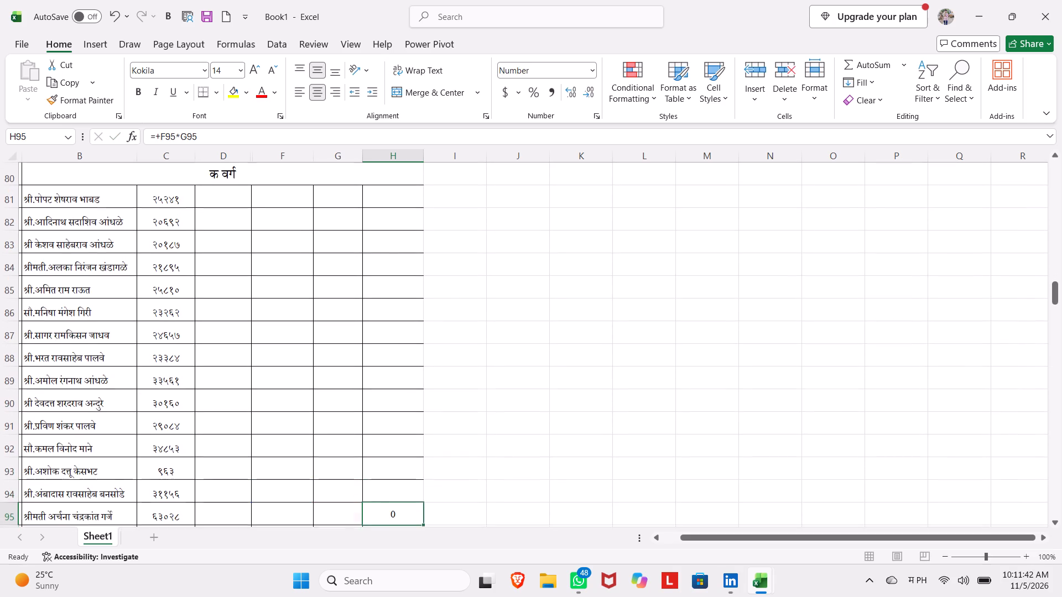
key("BackSpace")
key("Down")
key("BackSpace")
key("Down")
key("BackSpace")
Clear the overtime amounts in column H of the क वर्ग section, from row 98 down to row 103.
key("Down")
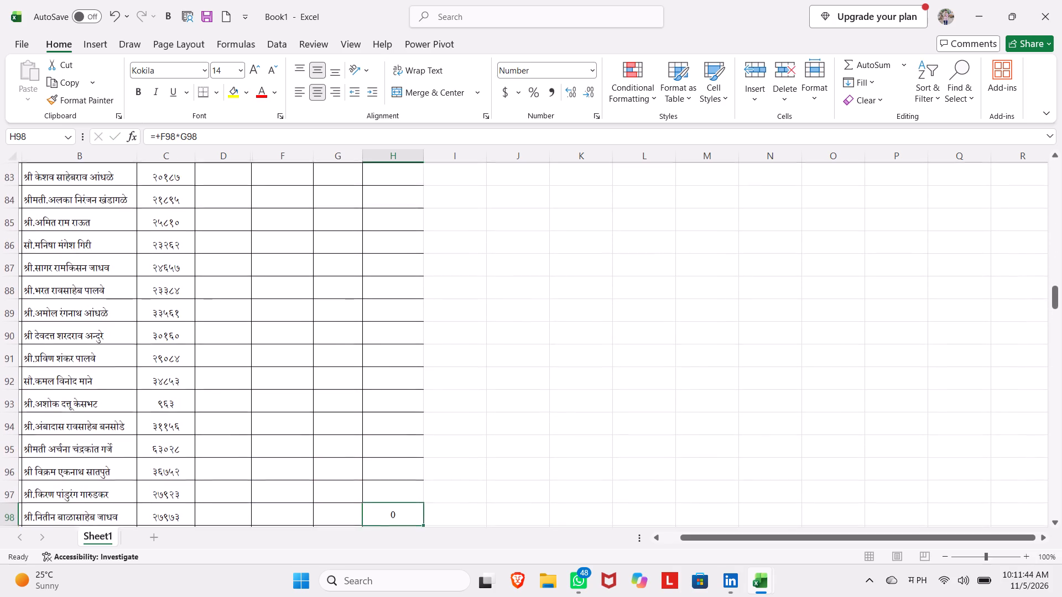
key("BackSpace")
key("Down")
key("BackSpace")
key("Down")
key("BackSpace")
key("Down")
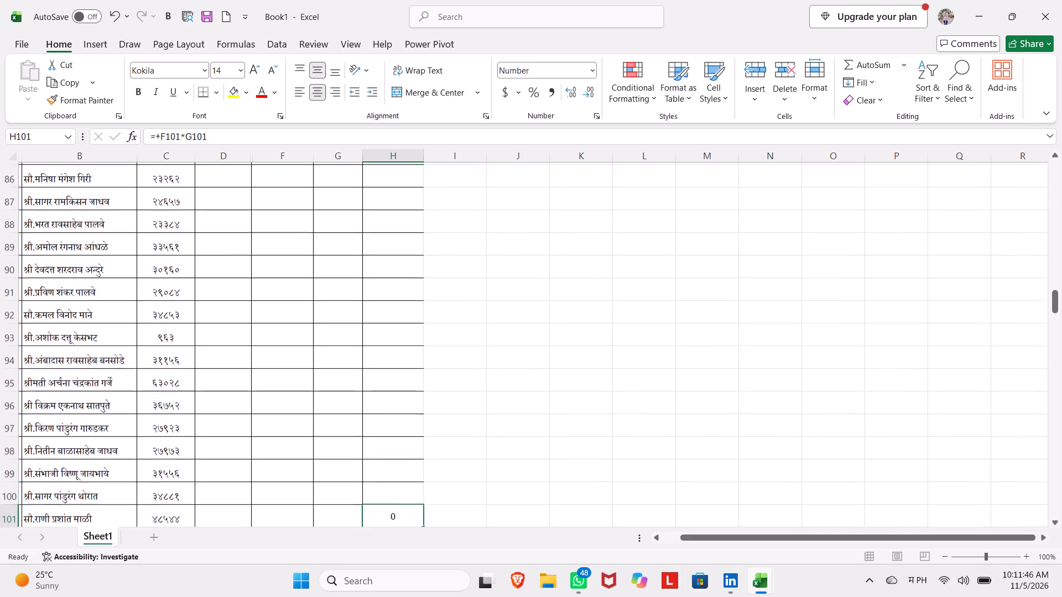
key("BackSpace")
key("Down")
key("BackSpace")
key("Down")
key("BackSpace")
Clear the overtime amounts in column H of the क वर्ग section, from row 104 down to row 109.
key("Down")
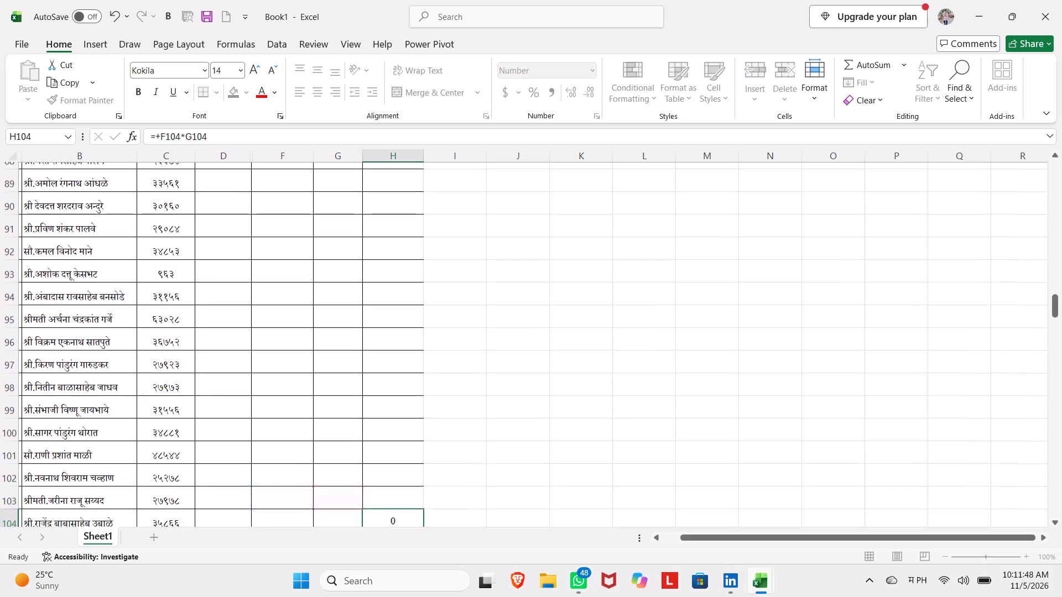
key("BackSpace")
key("Down")
key("BackSpace")
key("Down")
key("BackSpace")
key("Down")
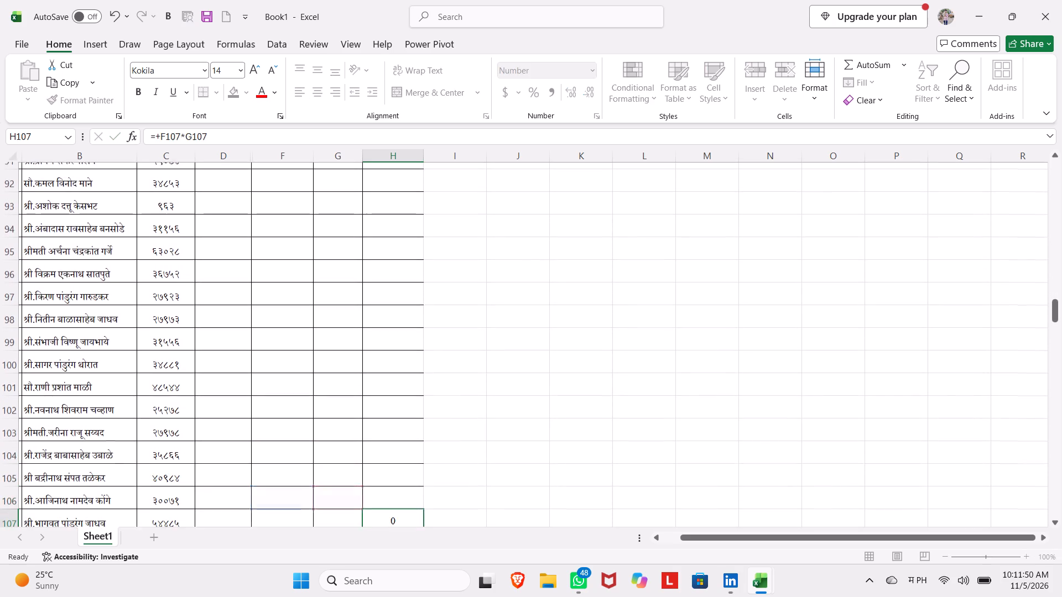
key("BackSpace")
key("Down")
key("Down")
key("BackSpace")
key("Up")
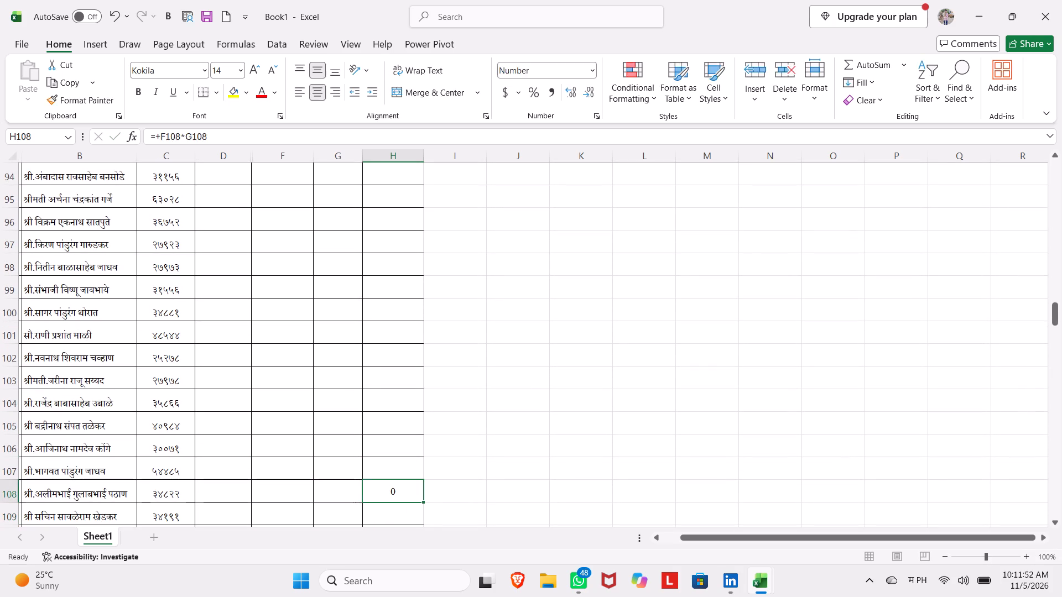
key("BackSpace")
Clear the overtime amounts in column H of the क वर्ग section, from row 110 down to row 114.
key("Down")
key("Down")
key("BackSpace")
key("Down")
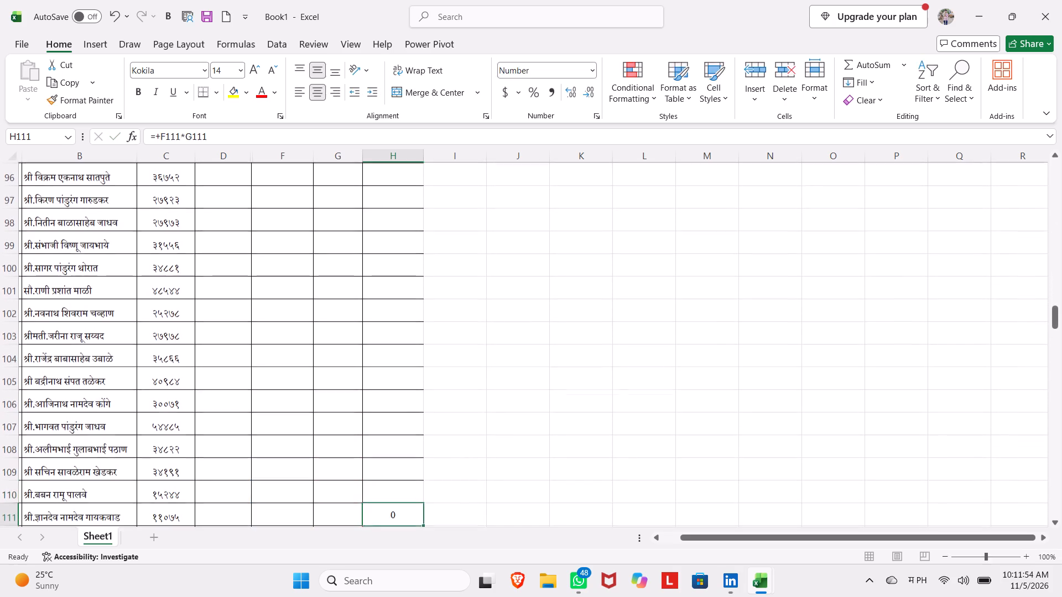
key("BackSpace")
key("Down")
key("BackSpace")
key("Down")
key("BackSpace")
key("Down")
key("BackSpace")
Clear cell H115 in the क वर्ग total row and the last column of the summary table in rows 116 and 117.
key("Down")
key("BackSpace")
key("Down")
key("BackSpace")
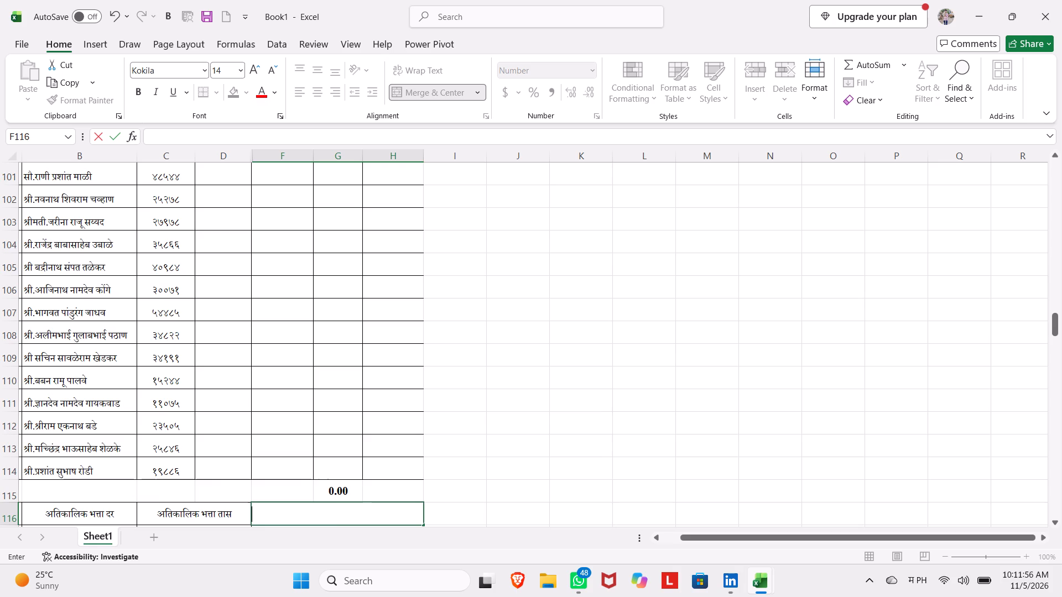
key("Down")
key("BackSpace")
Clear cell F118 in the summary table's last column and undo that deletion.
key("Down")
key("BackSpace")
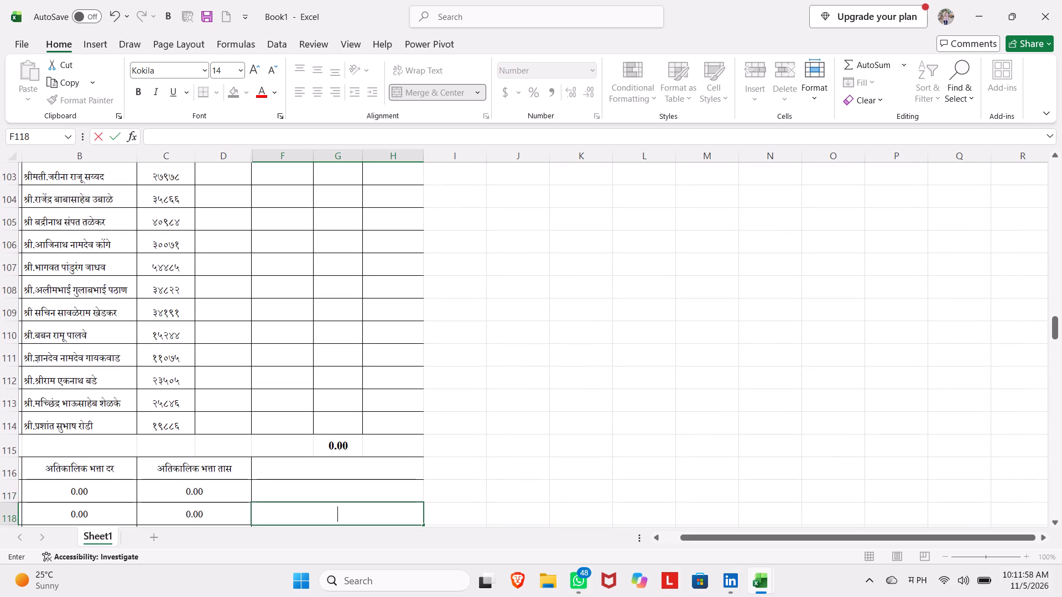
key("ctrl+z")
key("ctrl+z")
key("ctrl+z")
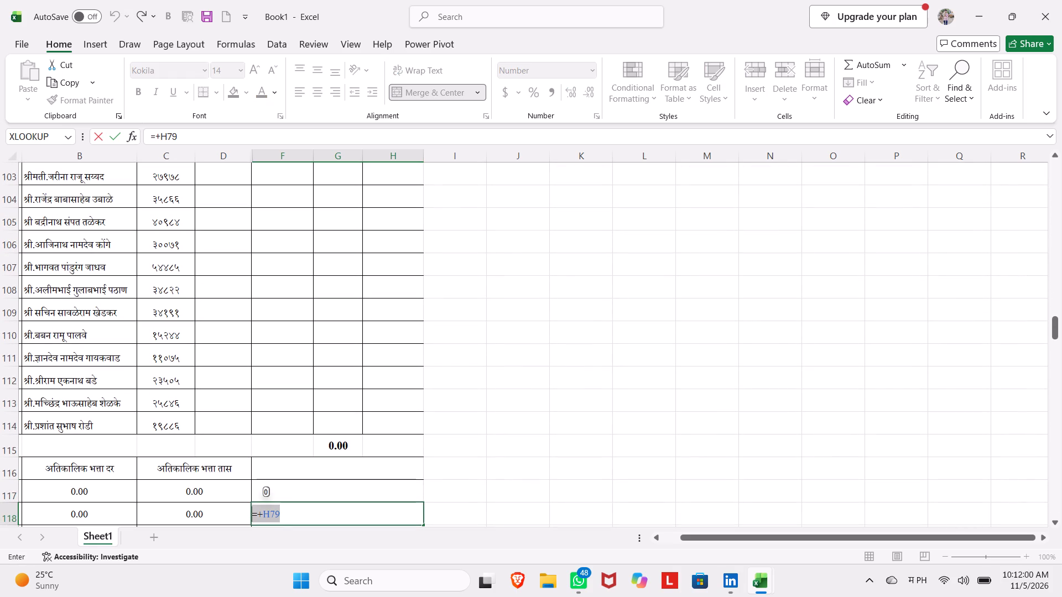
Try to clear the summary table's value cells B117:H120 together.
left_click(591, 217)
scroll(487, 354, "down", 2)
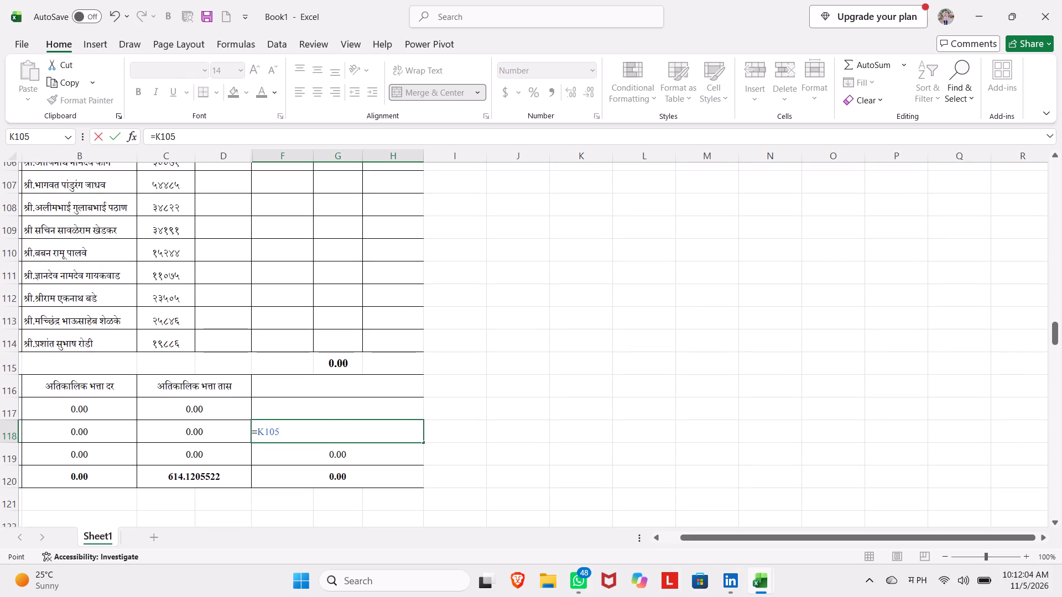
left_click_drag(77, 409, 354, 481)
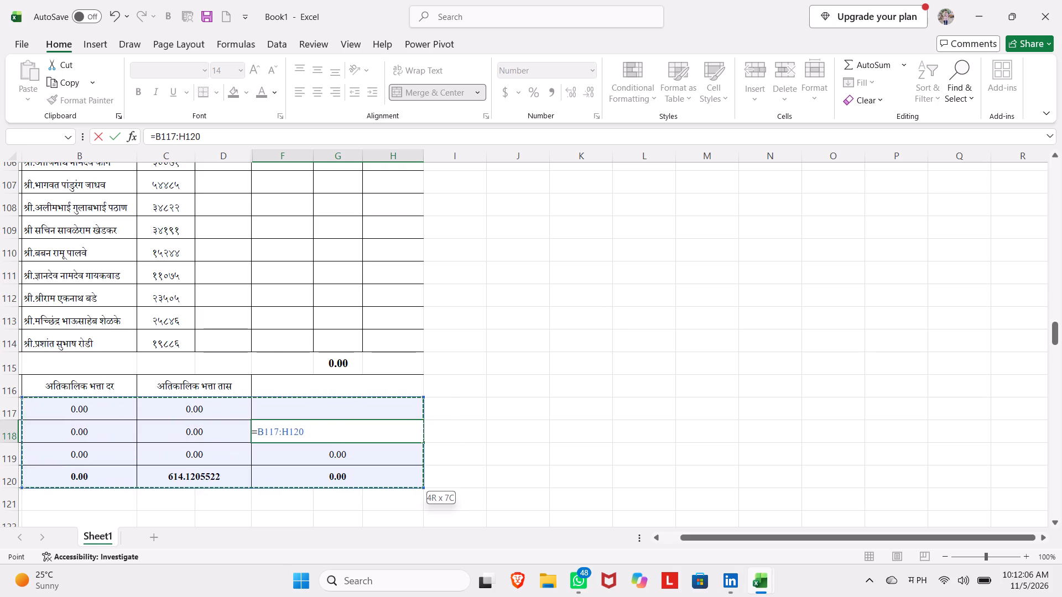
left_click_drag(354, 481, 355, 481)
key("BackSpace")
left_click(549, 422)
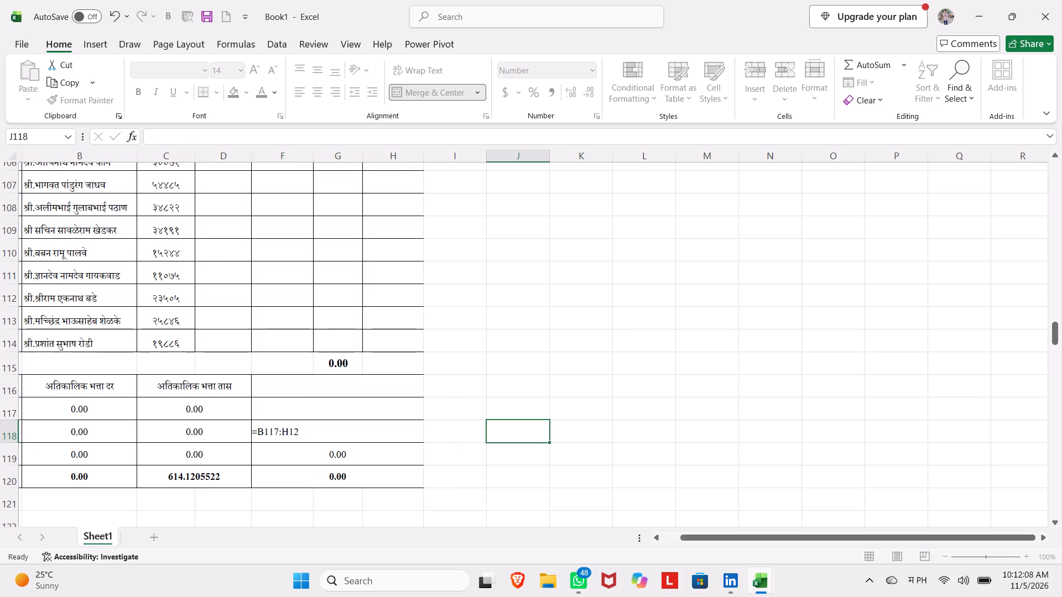
Clear the last column of the summary table in cells F118, F119 and F120.
left_click(377, 431)
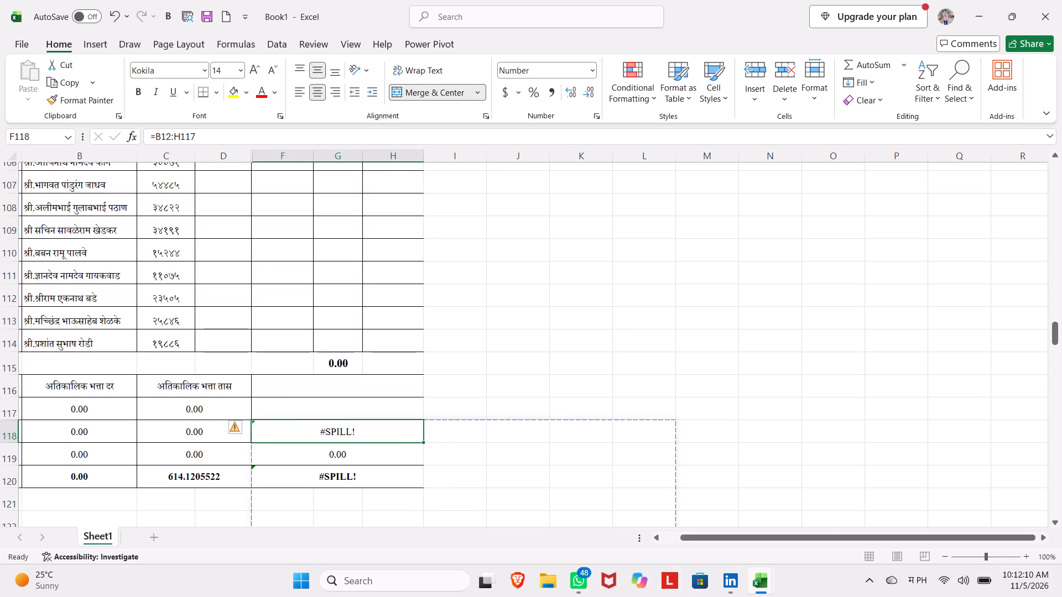
key("BackSpace")
key("Down")
key("BackSpace")
key("Down")
key("BackSpace")
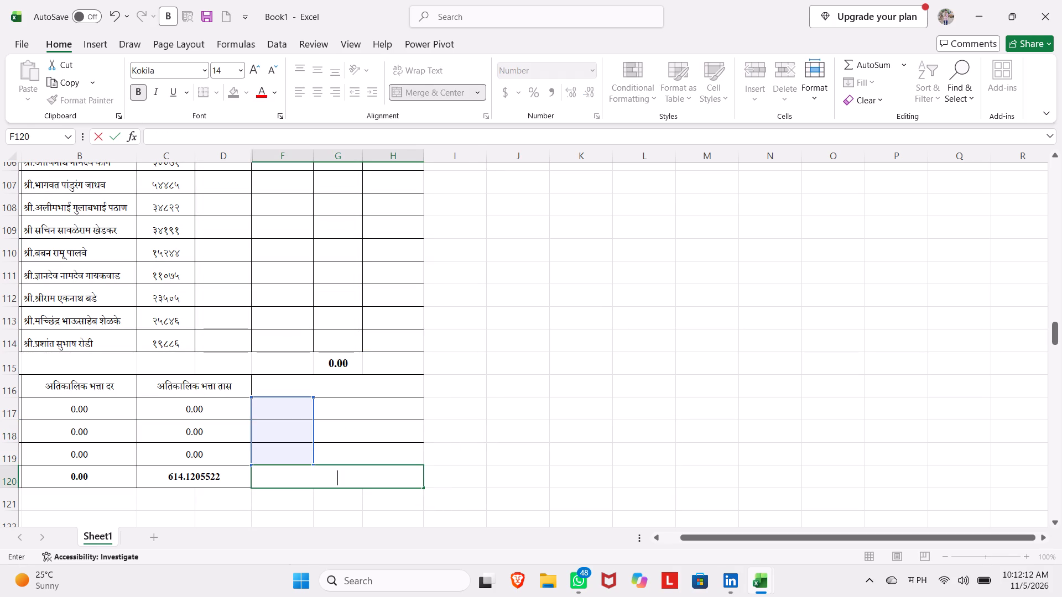
left_click(479, 436)
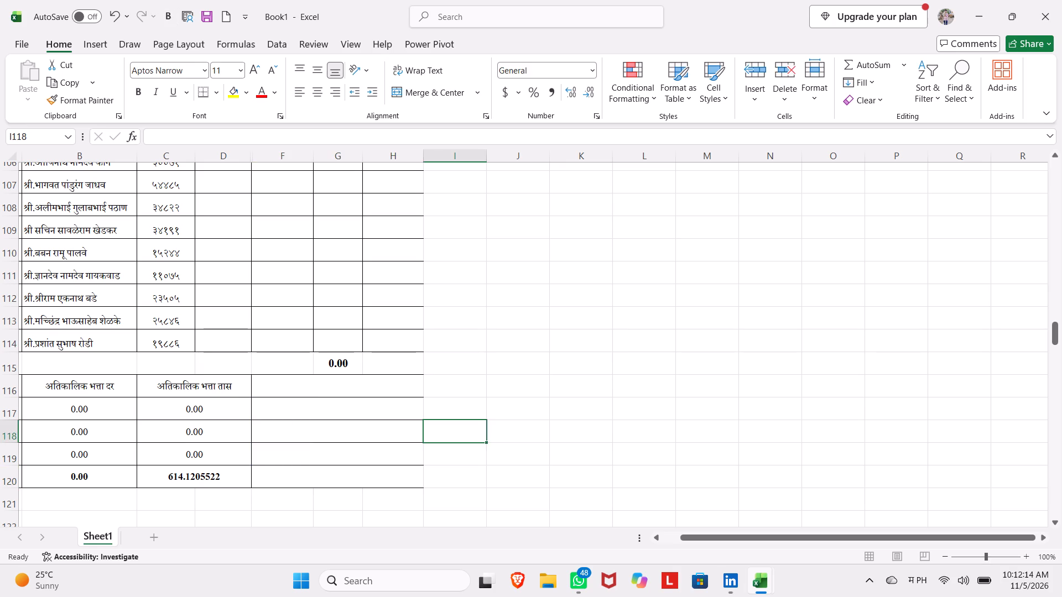
Apply All Borders to the last column of the summary table, F116:H120.
left_click_drag(336, 377, 414, 479)
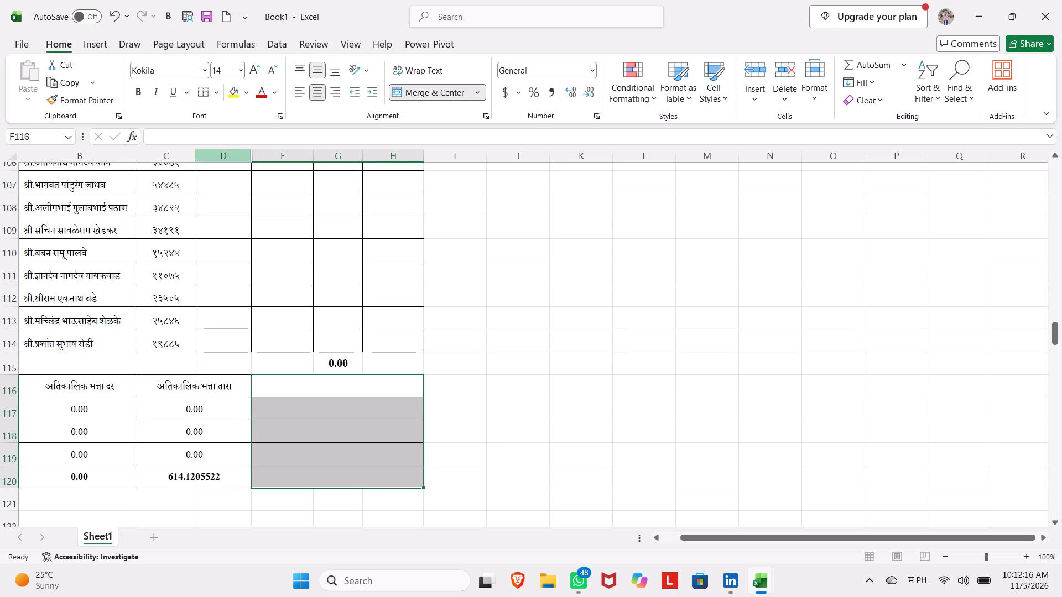
left_click(214, 98)
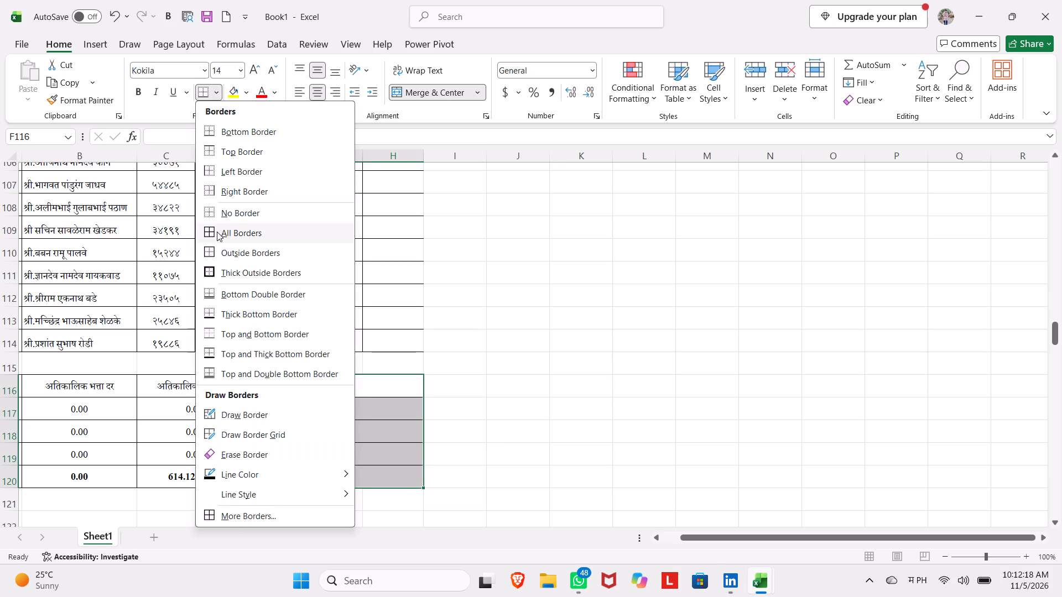
left_click(223, 237)
left_click(517, 347)
Enter the heading जानेवारी (२०२६) in the empty header cell D9 of the main table.
scroll(517, 347, "up", 5)
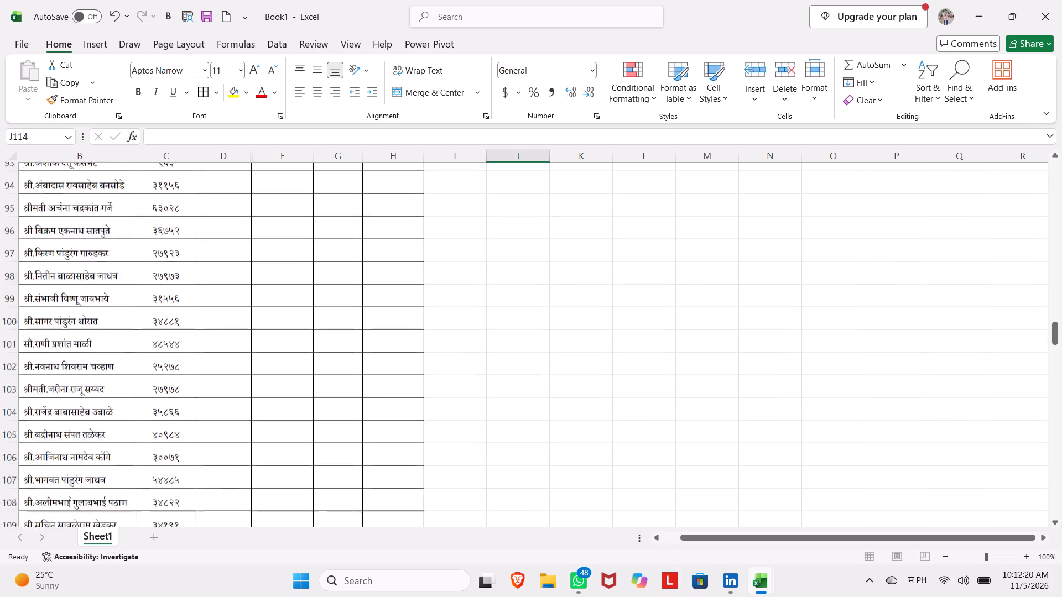
scroll(517, 347, "up", 4)
scroll(517, 347, "down", 1)
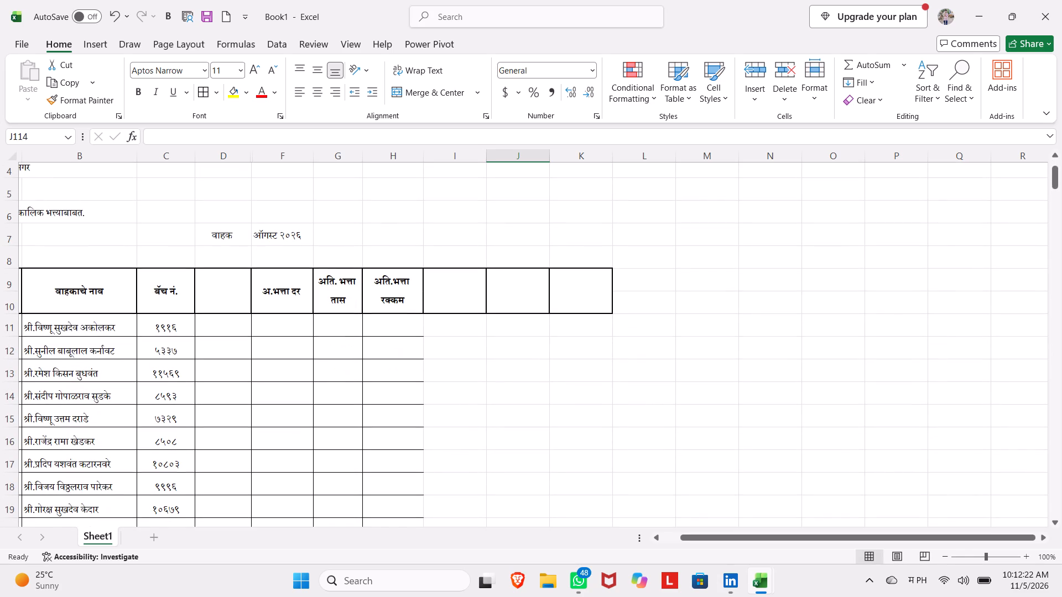
left_click(230, 288)
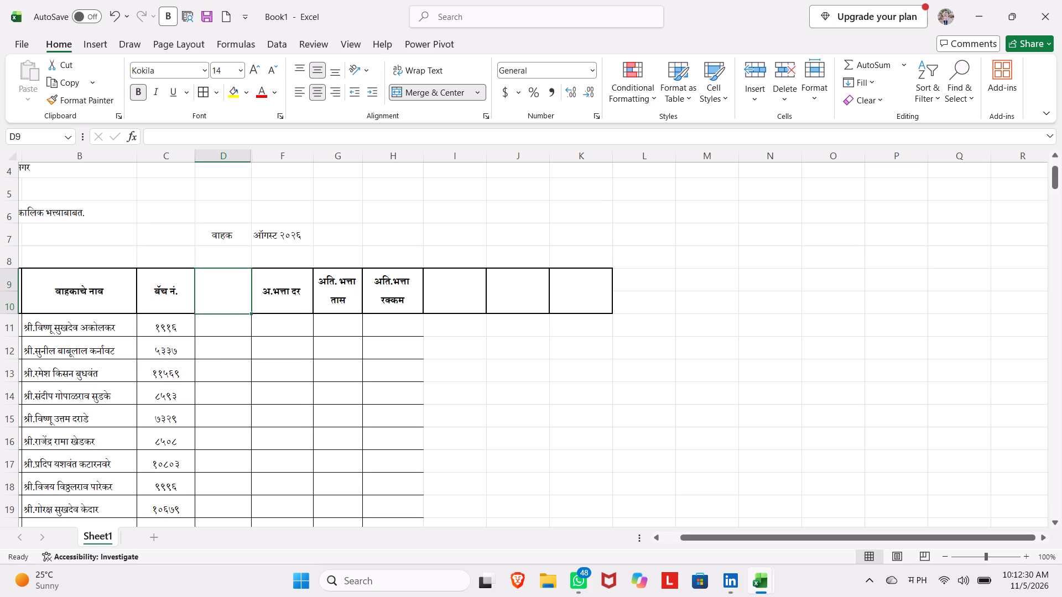
type("jane")
type("wa")
type("ri")
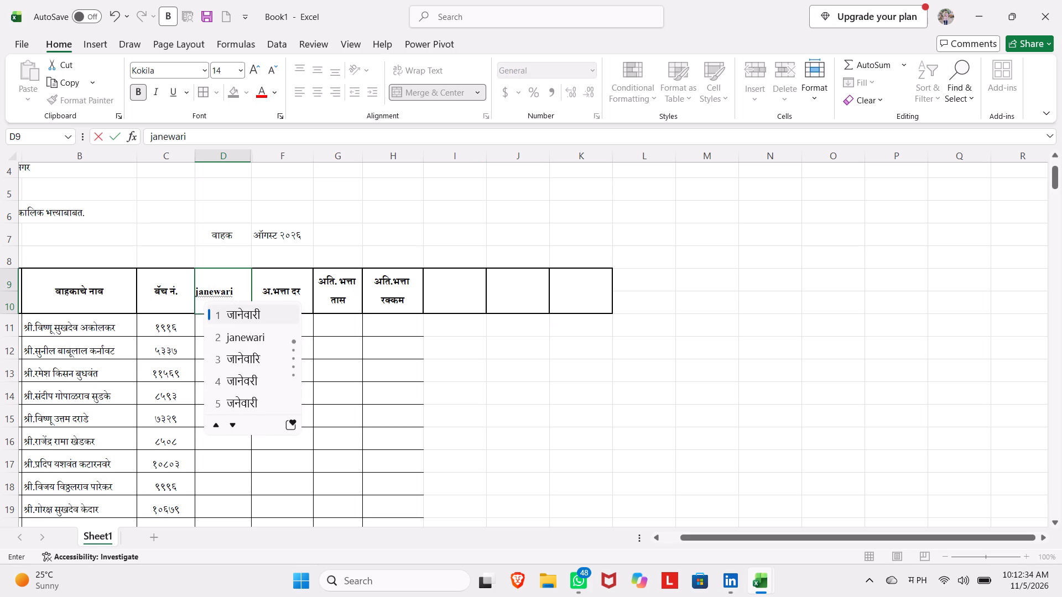
left_click(260, 318)
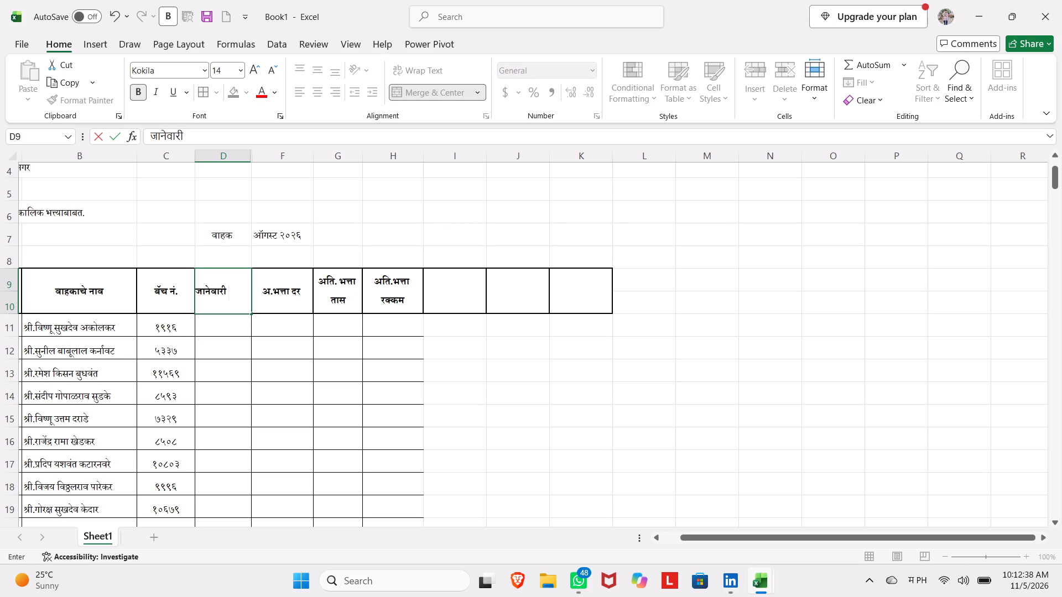
key("shift+parenleft")
type("202")
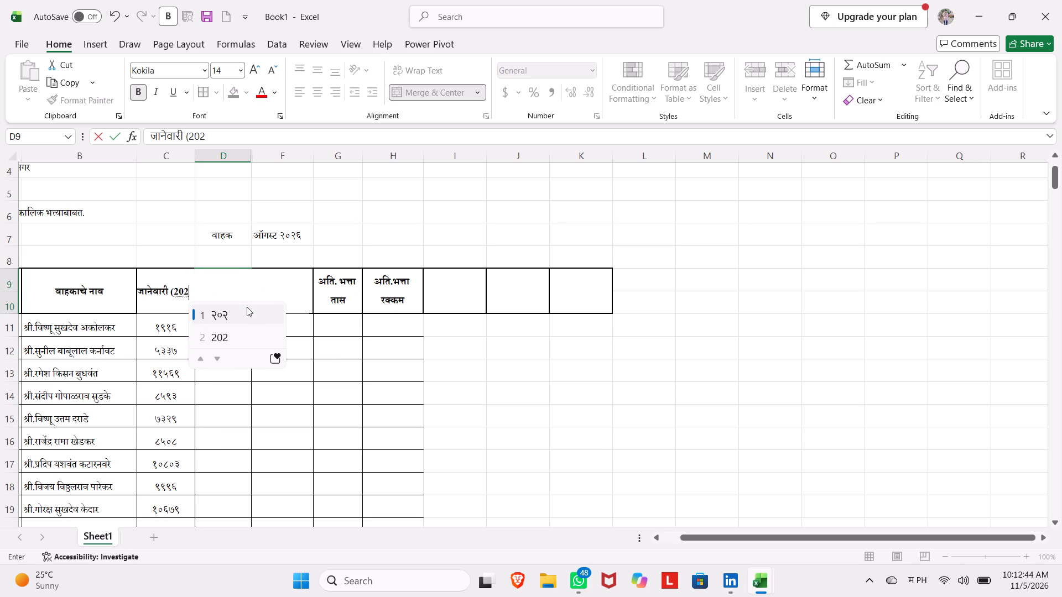
key("6")
key("shift+parenright")
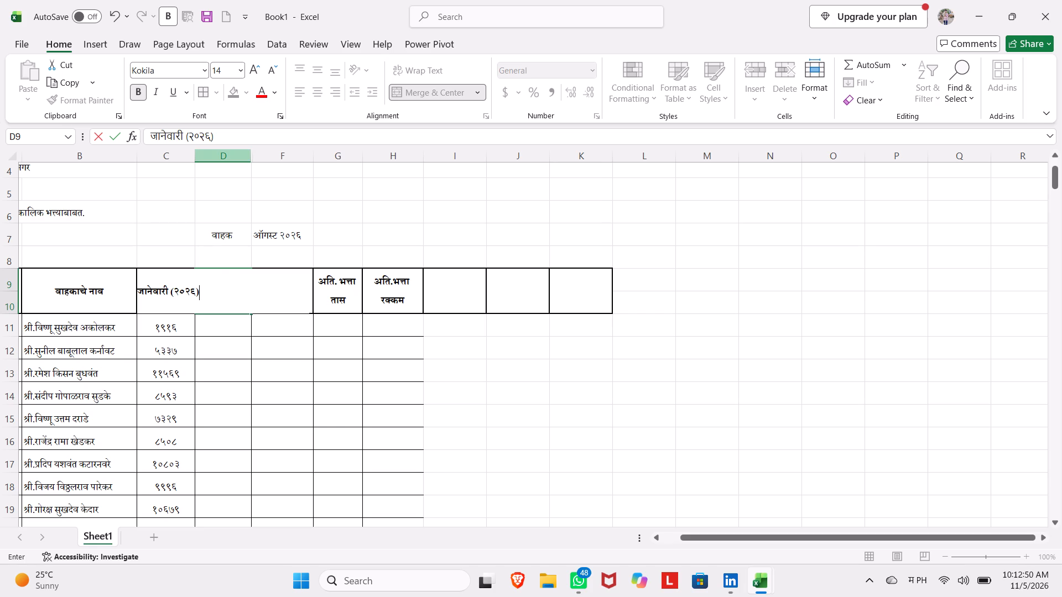
left_click(222, 201)
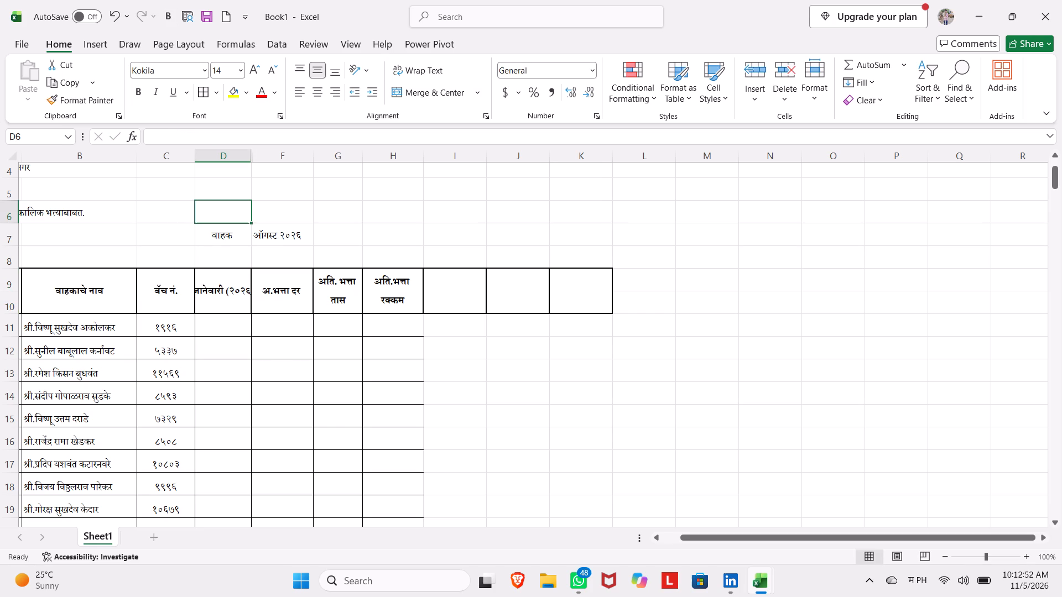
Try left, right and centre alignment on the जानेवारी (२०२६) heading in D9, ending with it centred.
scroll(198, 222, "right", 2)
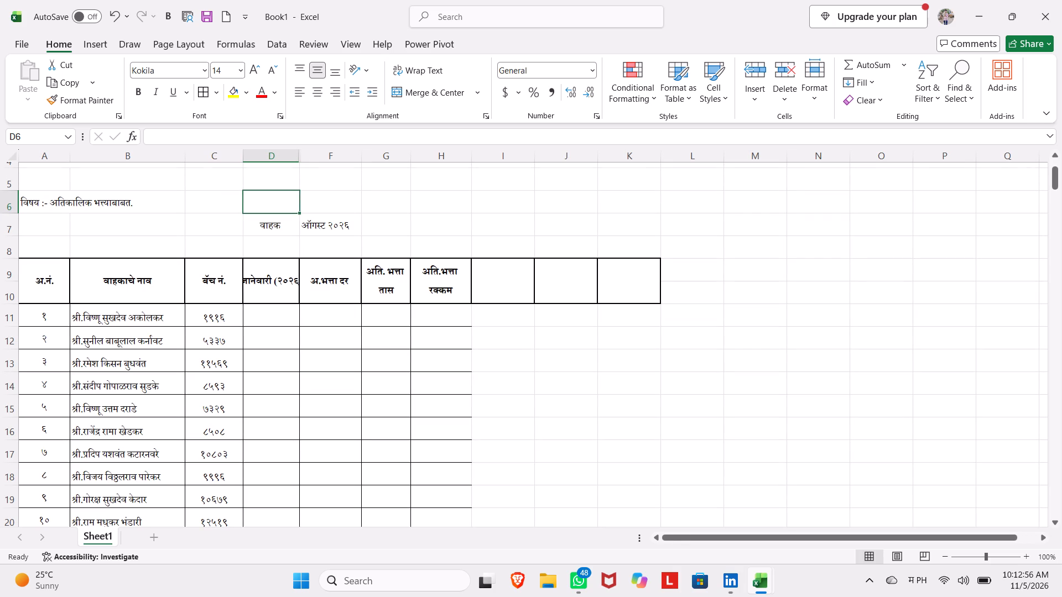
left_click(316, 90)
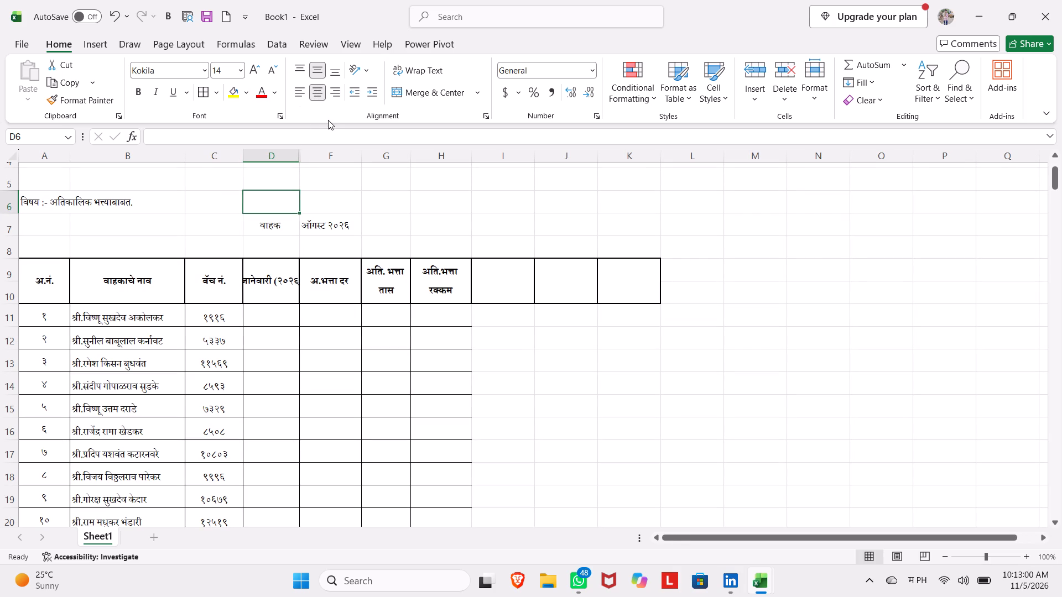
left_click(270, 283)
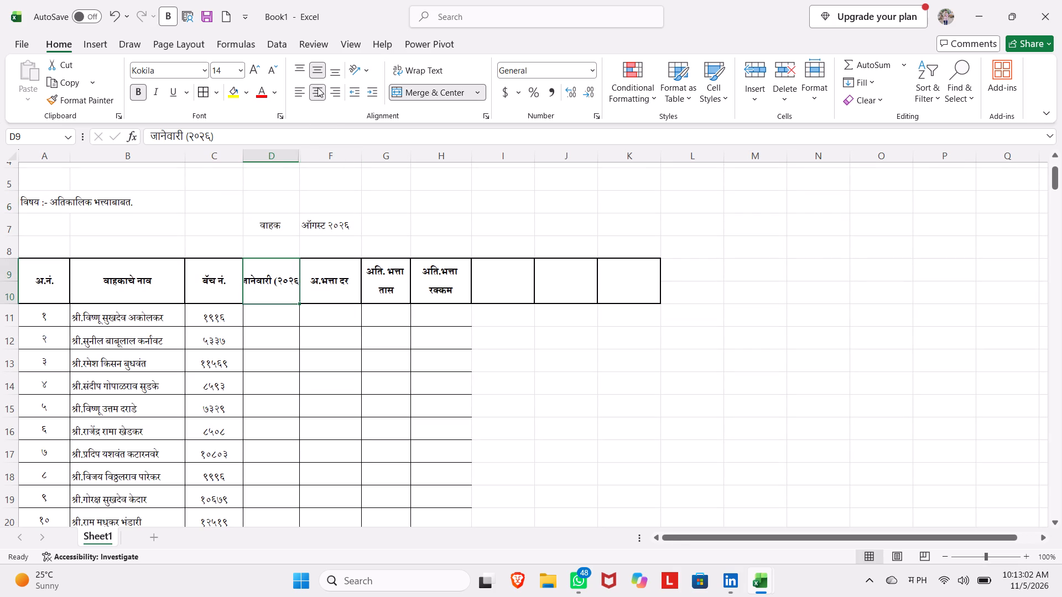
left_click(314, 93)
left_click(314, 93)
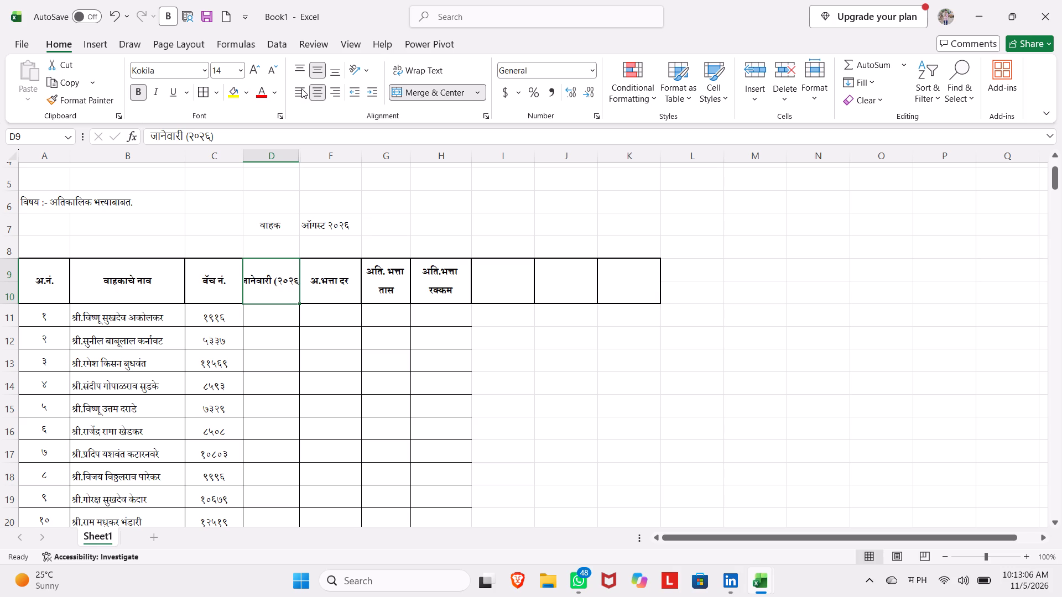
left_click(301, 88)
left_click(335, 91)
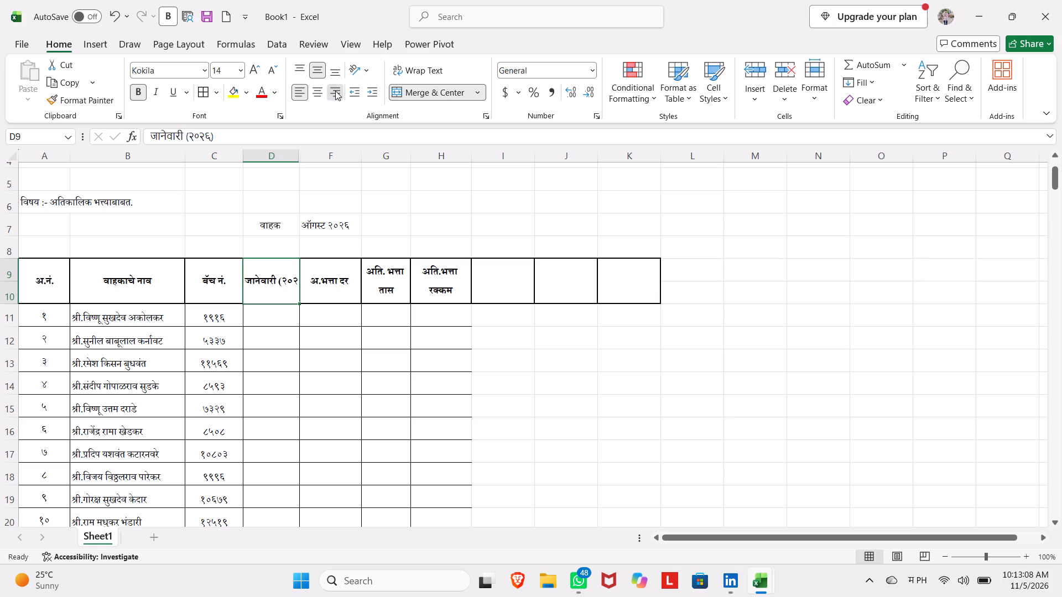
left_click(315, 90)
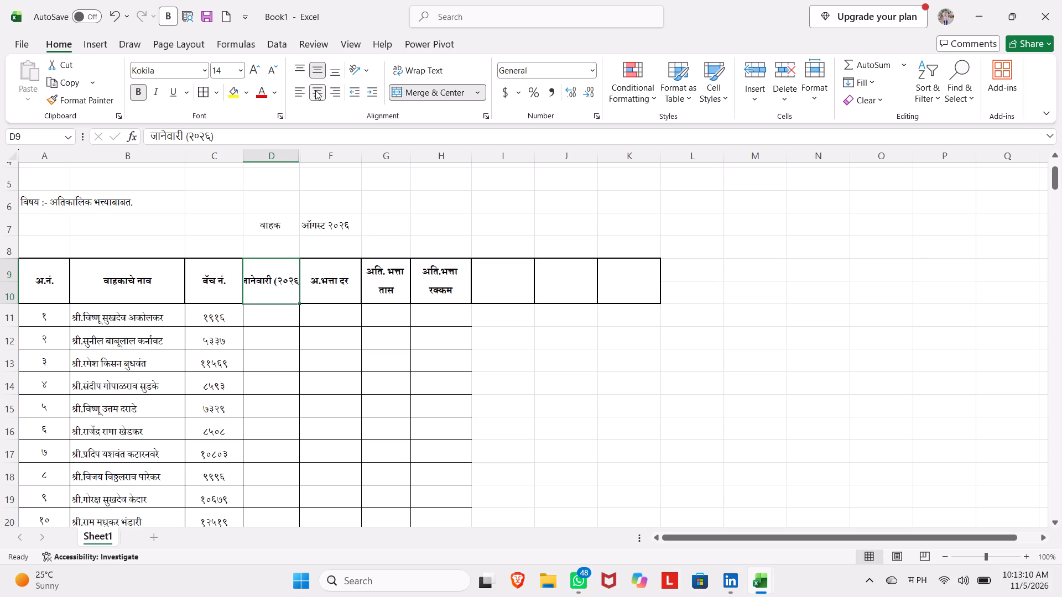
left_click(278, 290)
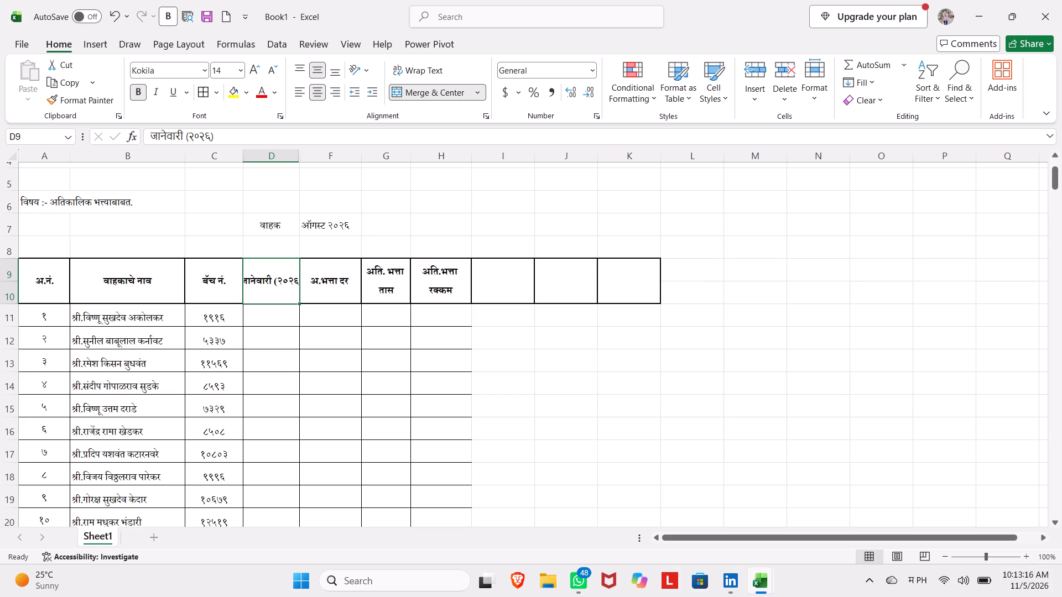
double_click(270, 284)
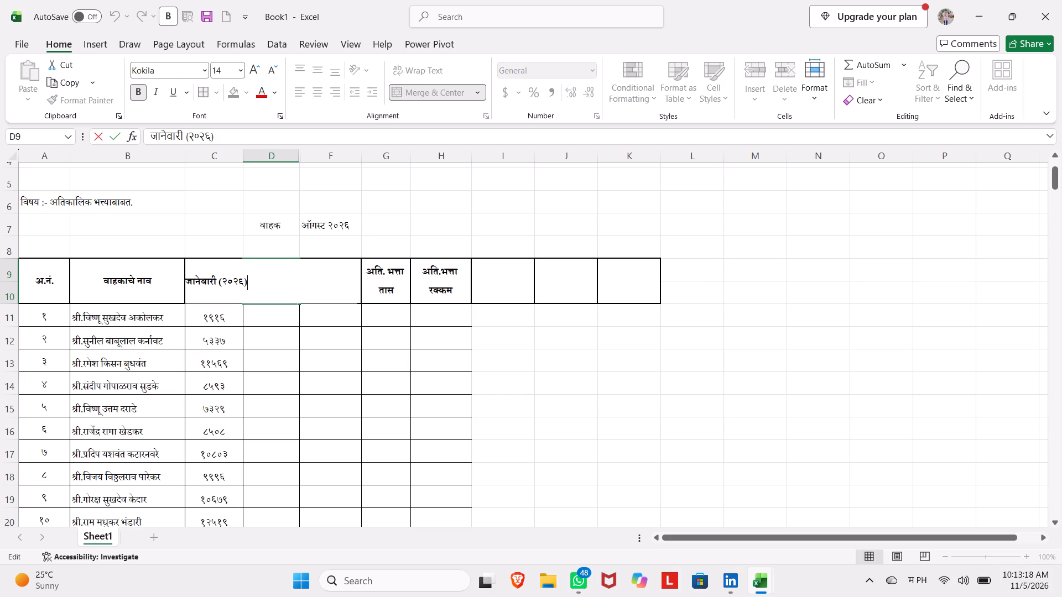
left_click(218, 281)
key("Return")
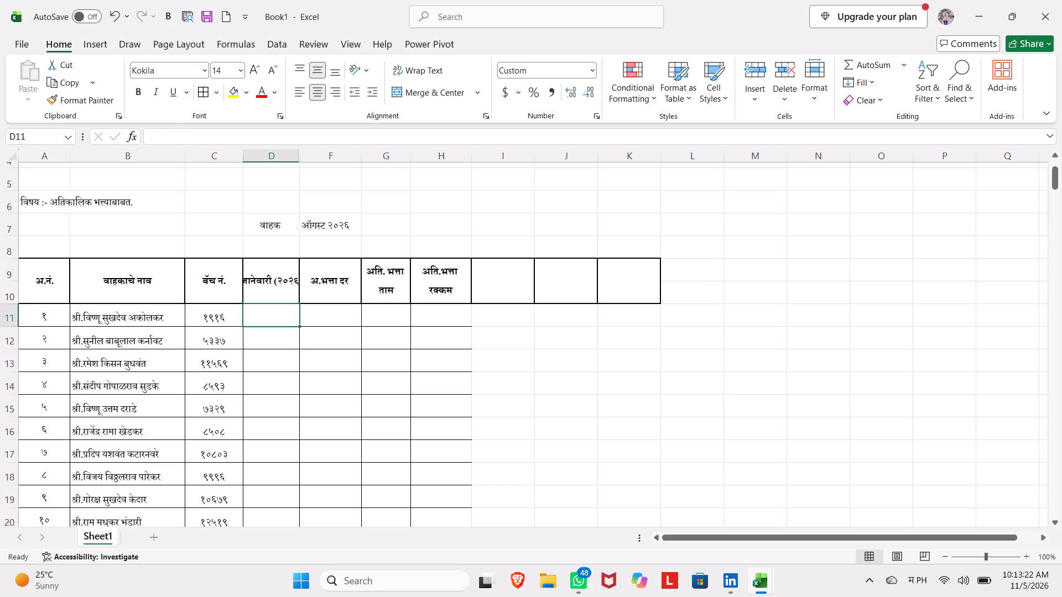
Widen column D slightly so the जानेवारी (२०२६) heading fits within its cell.
key("Up")
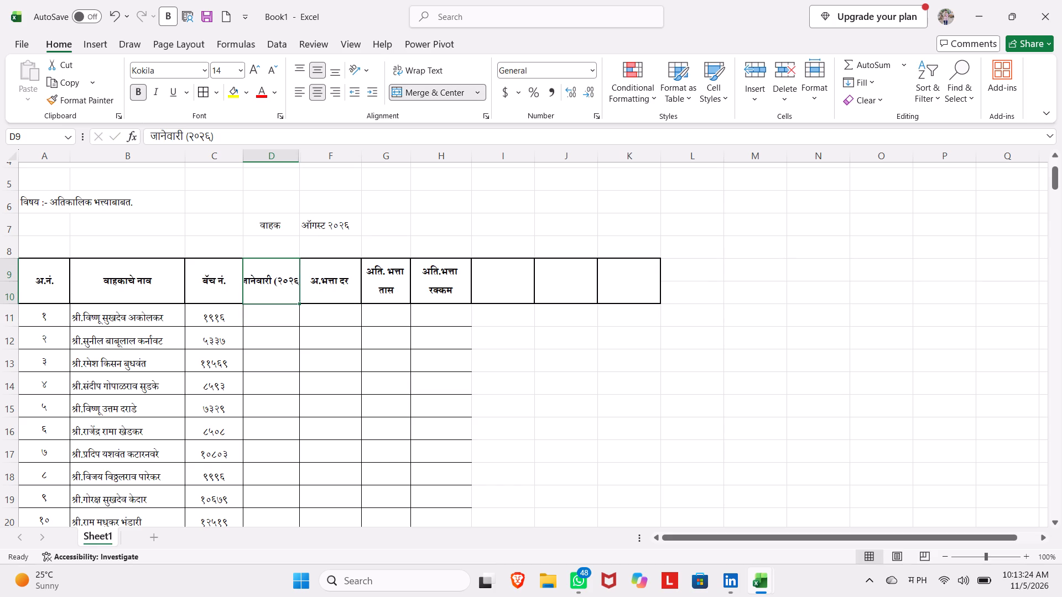
left_click_drag(299, 154, 312, 156)
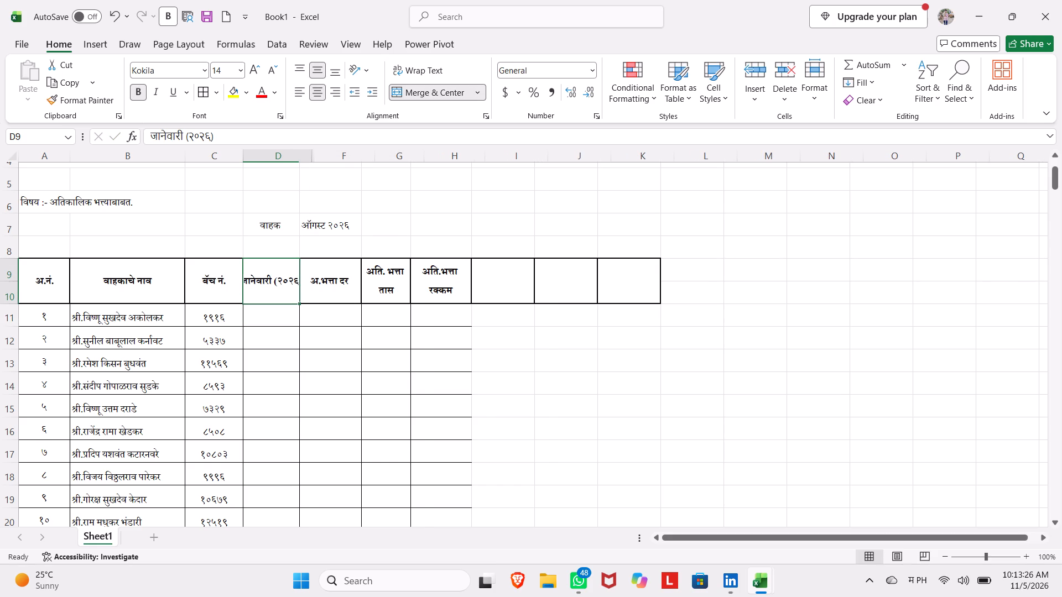
left_click(717, 207)
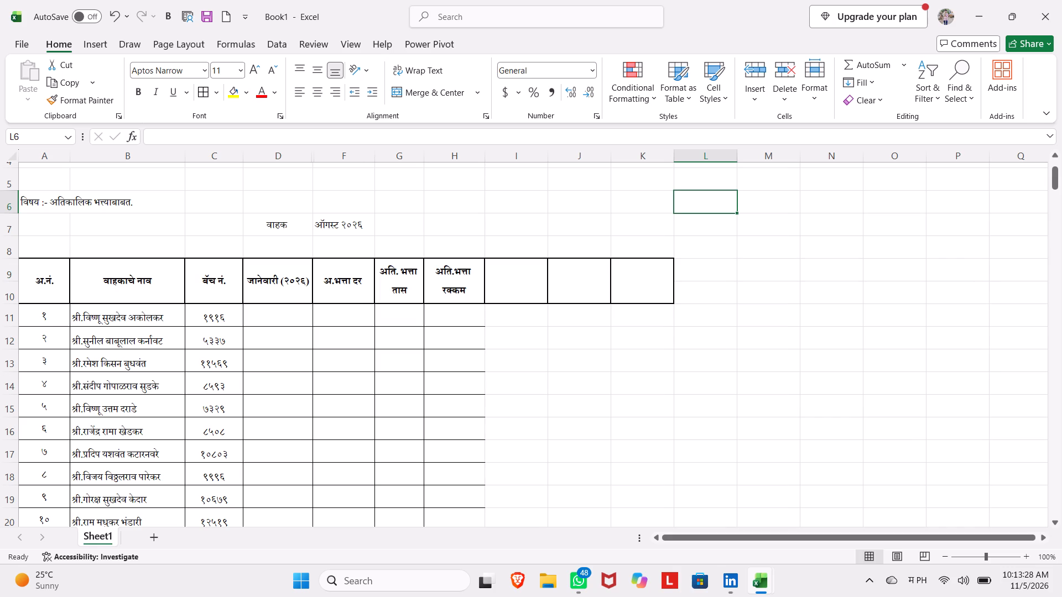
Replace the heading in F9 of the main table with the Marathi text फेब्रुवारी (२०२६१.
left_click(348, 285)
key("BackSpace")
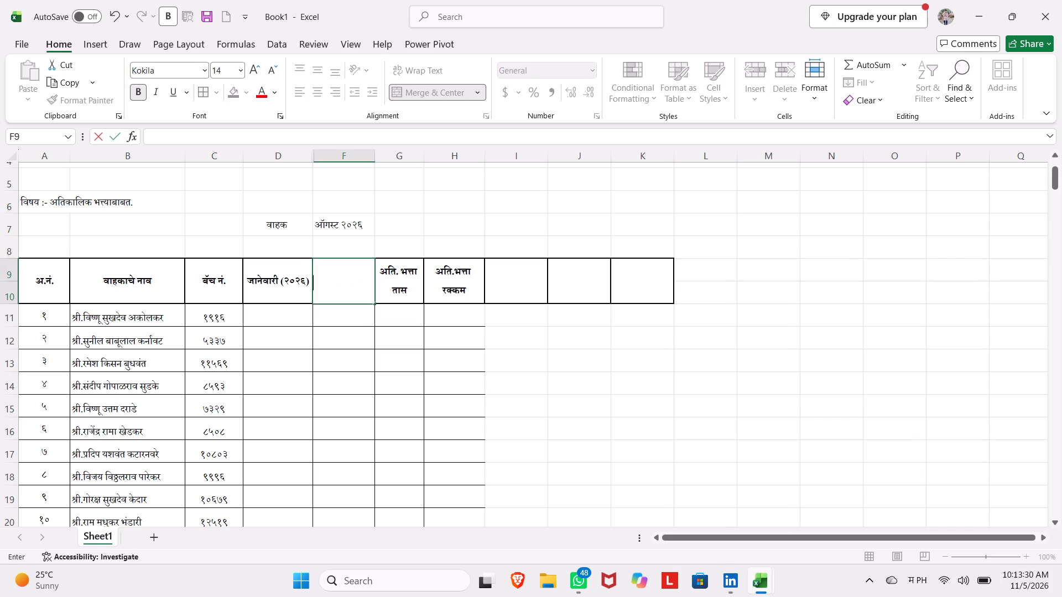
type("fe")
type("br")
key("u")
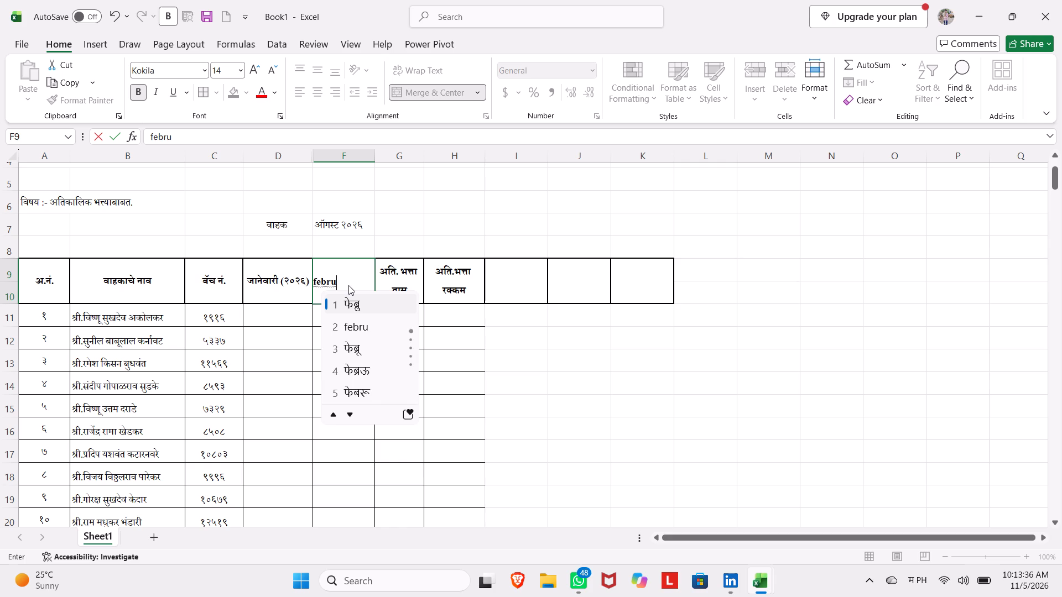
type("wari")
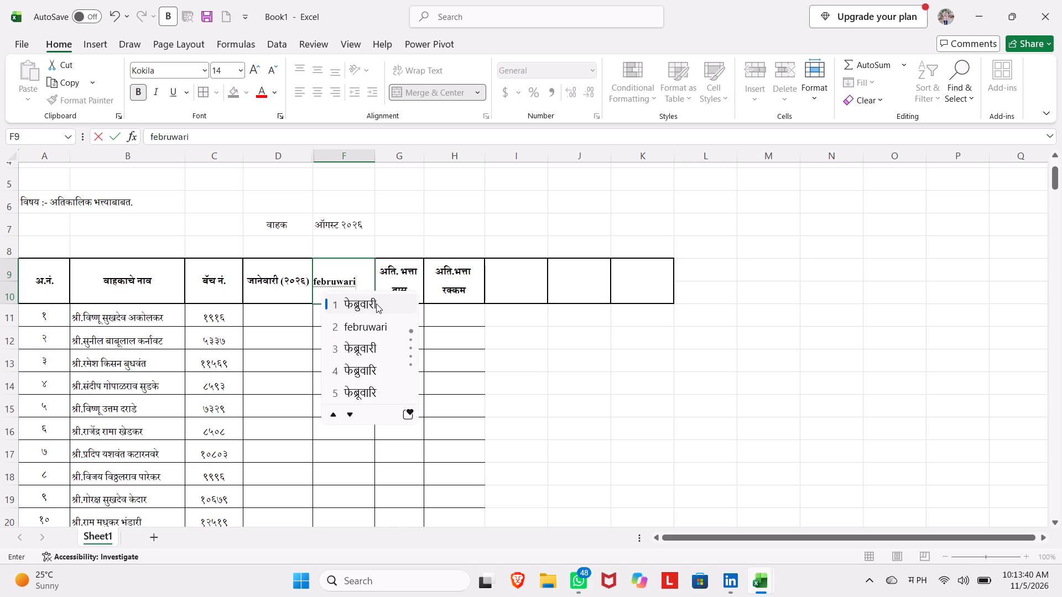
key("1")
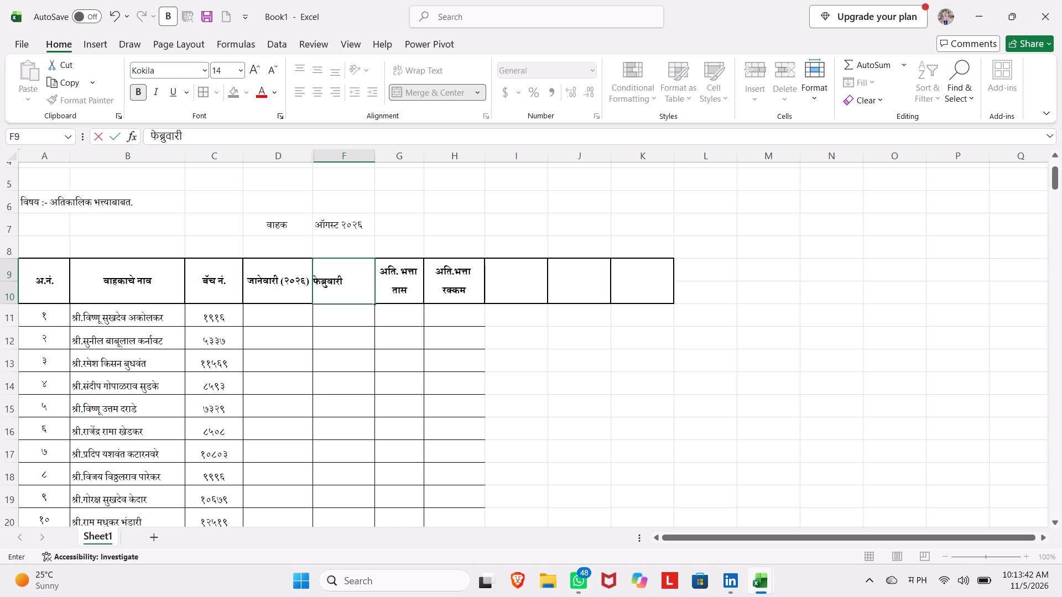
key("shift+parenleft")
type("20")
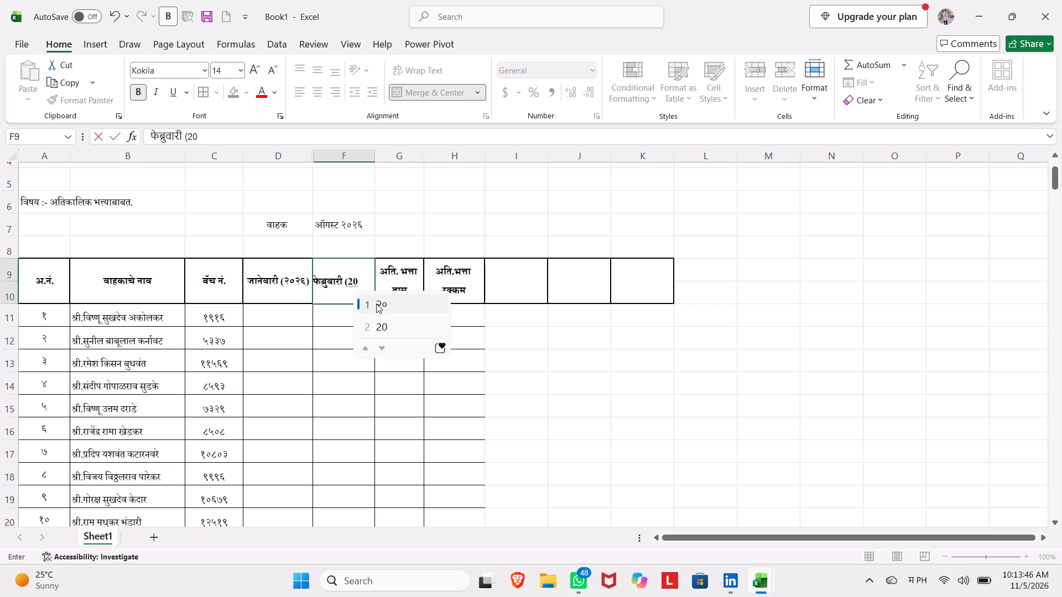
type("26")
key("1")
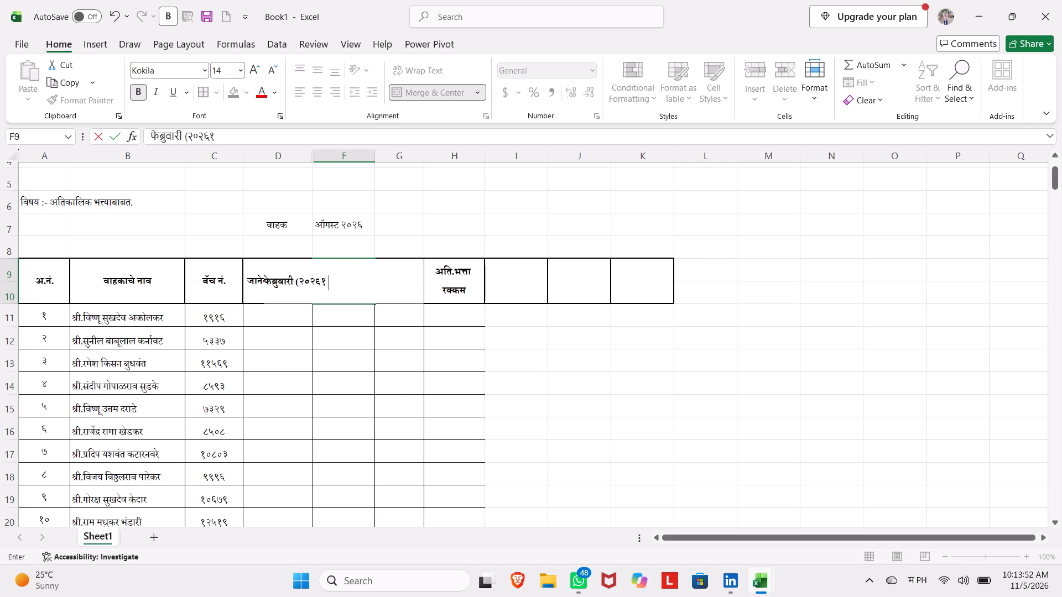
key("ctrl+z")
key("ctrl+z")
key("Return")
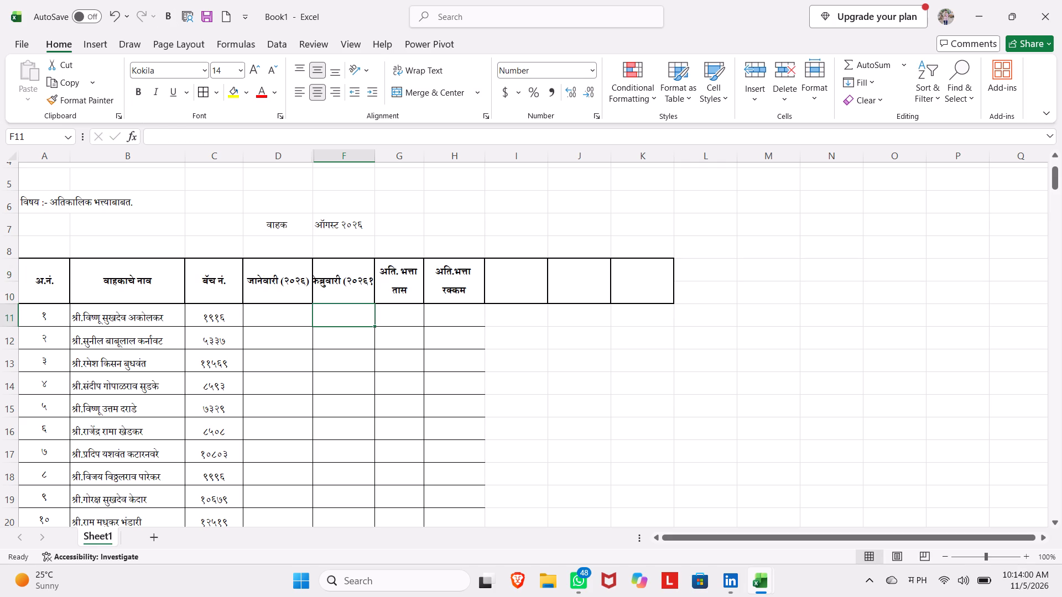
Widen column F slightly to give the February heading more room.
left_click_drag(374, 161, 382, 165)
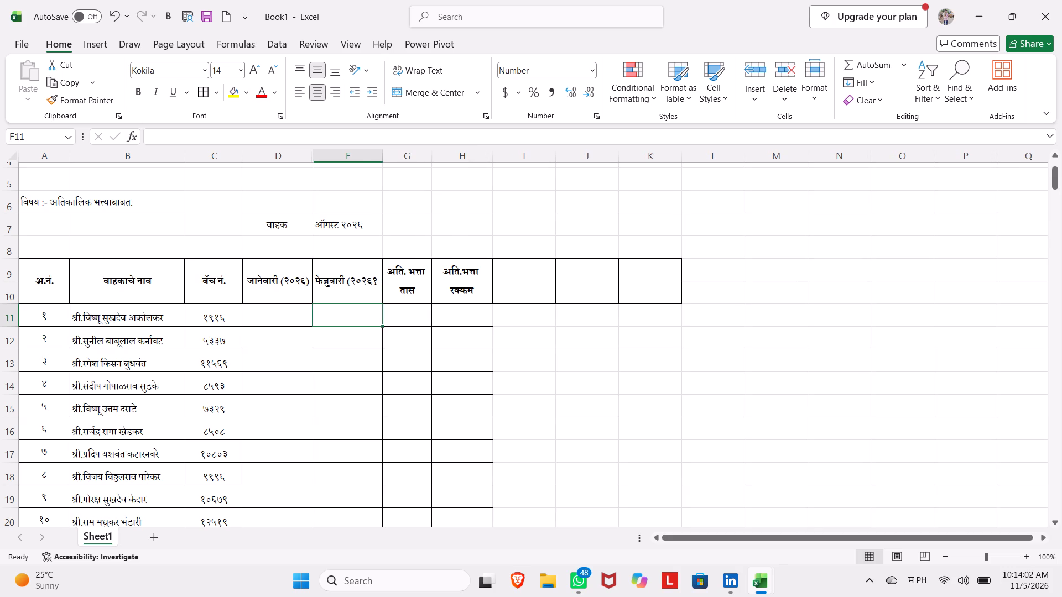
Correct the end of the F9 heading so that it reads फेब्रुवारी (२०२६).
left_click(372, 286)
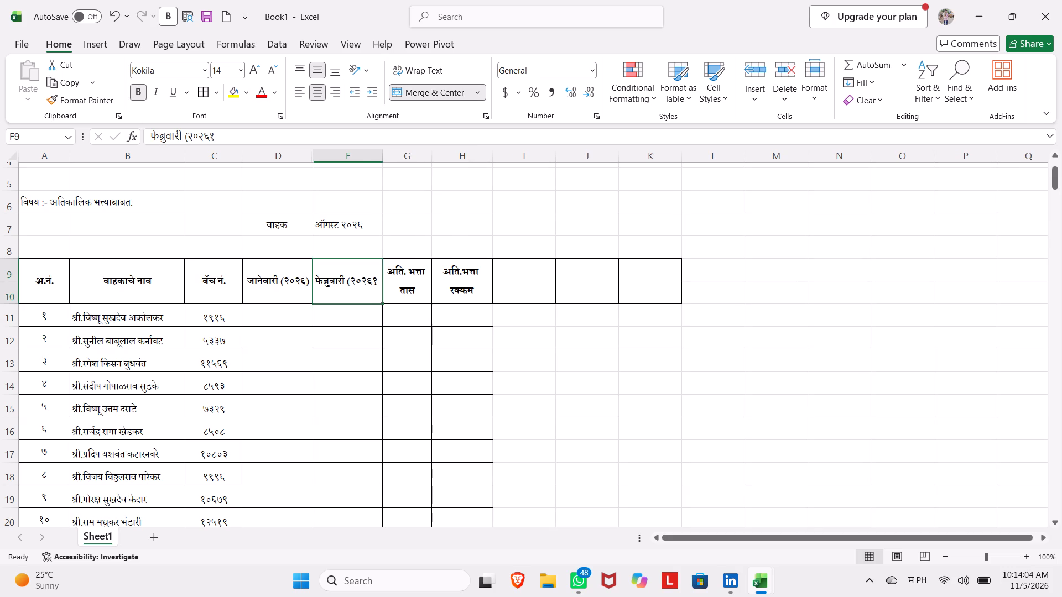
double_click(373, 280)
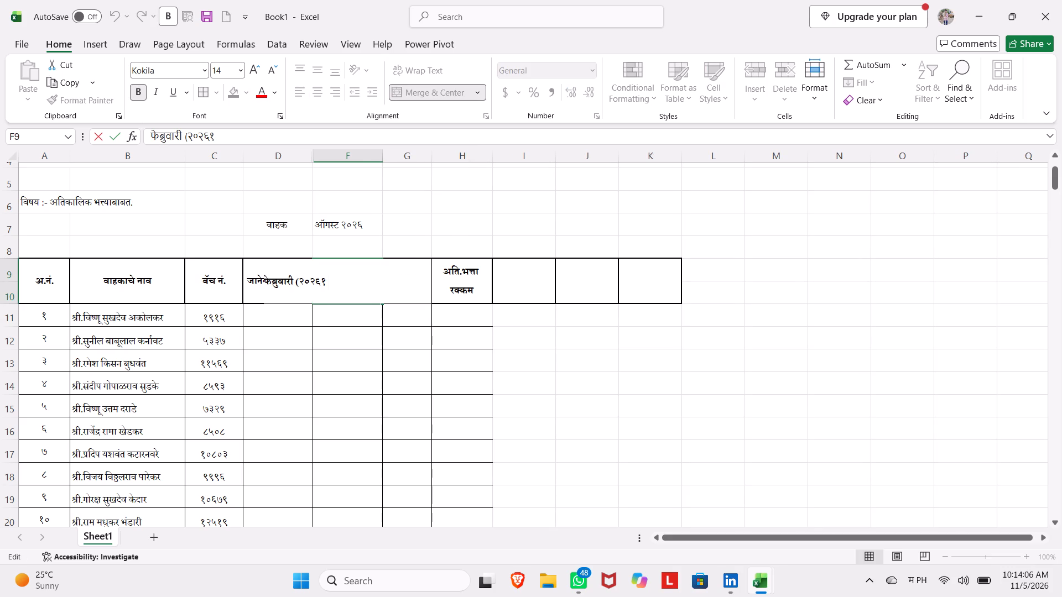
key("BackSpace")
key("BackSpace")
key("shift+parenright")
key("Return")
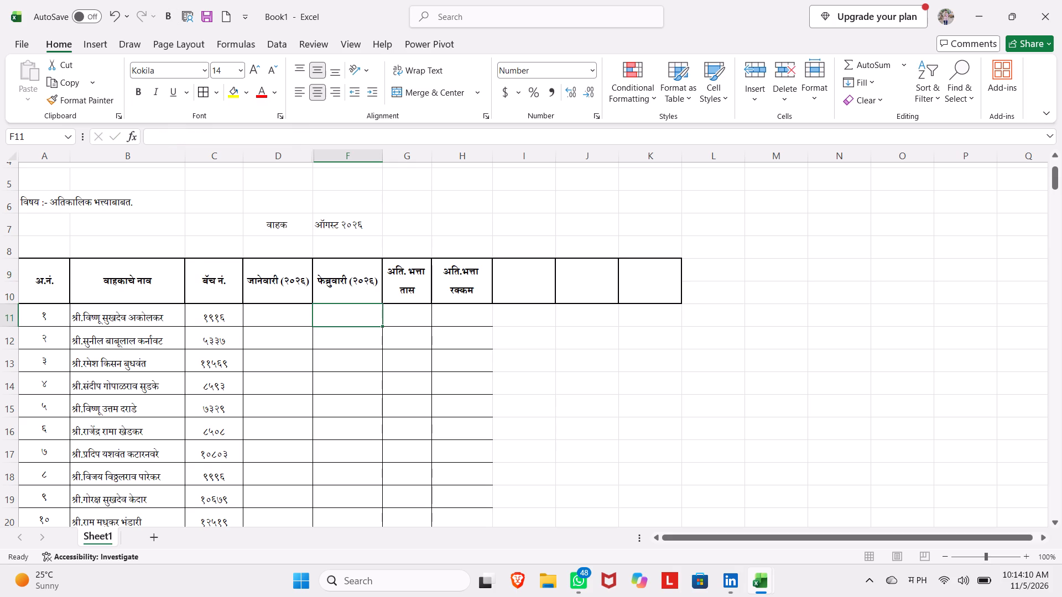
Widen column G of the main table slightly, so its heading fits on one line.
left_click(408, 286)
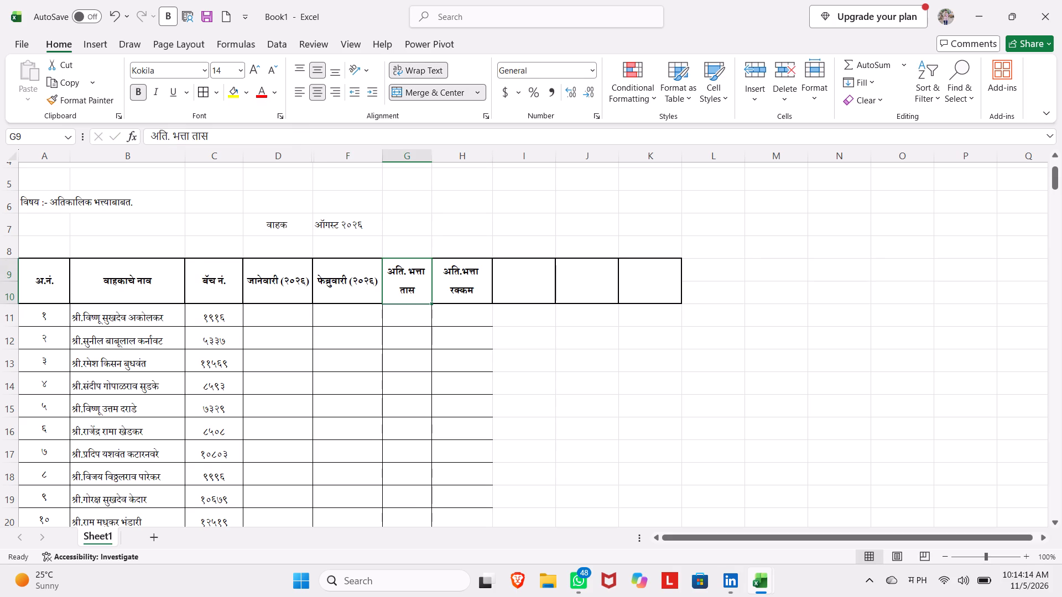
left_click_drag(431, 156, 444, 158)
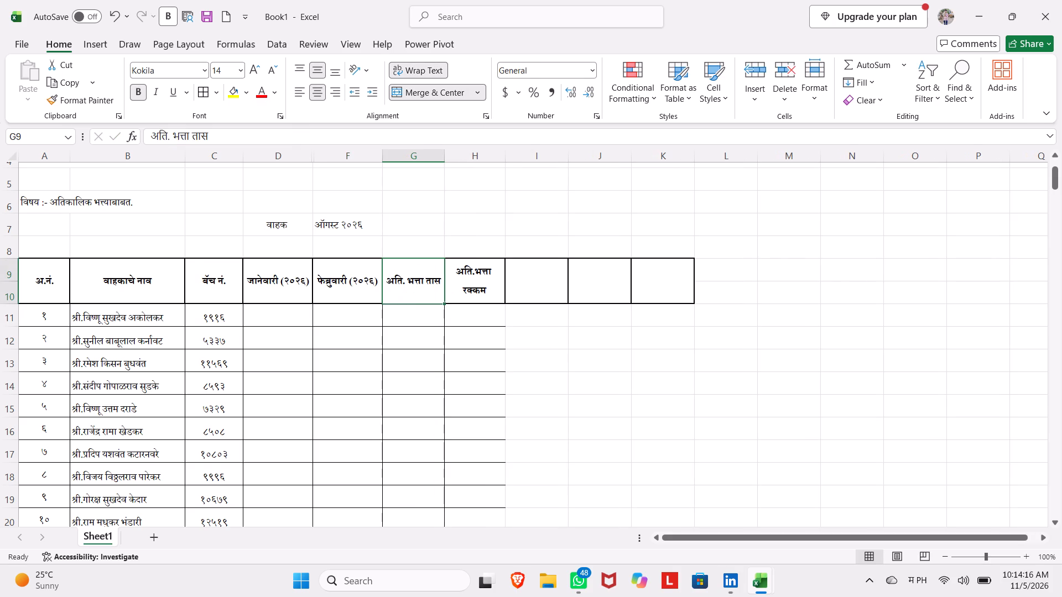
Replace the heading in G9 of the main table with the Marathi text मार्च (२०२६).
left_click(410, 287)
key("BackSpace")
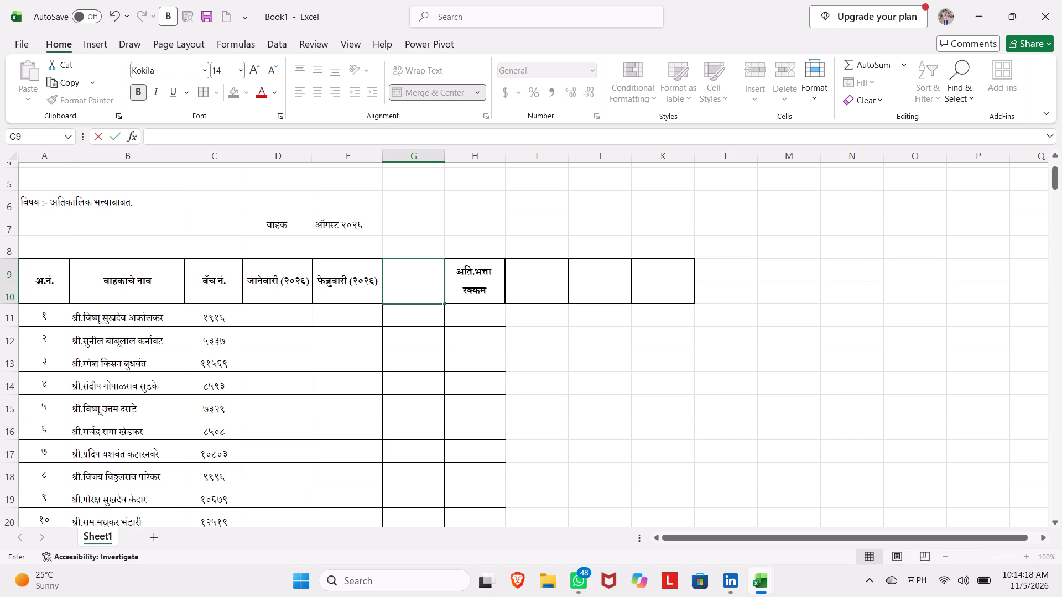
type("march")
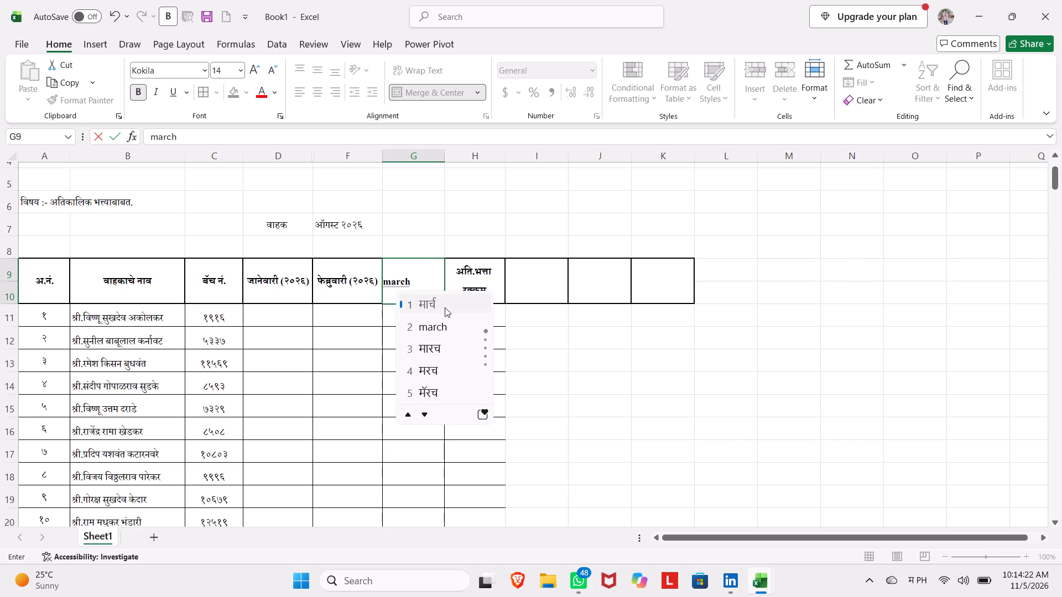
left_click(445, 307)
key("shift+parenleft")
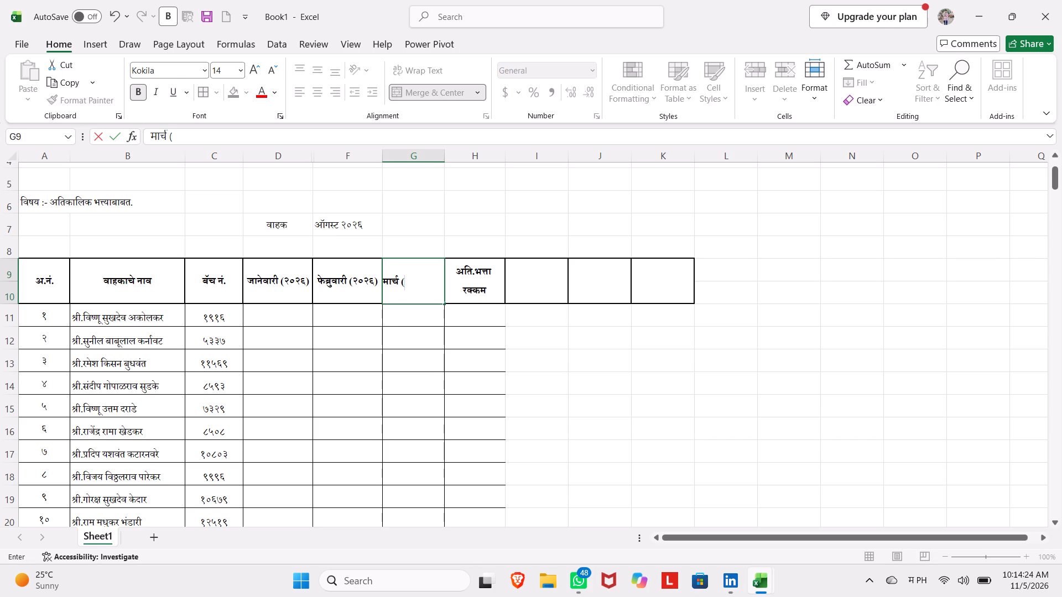
type("20")
type("26")
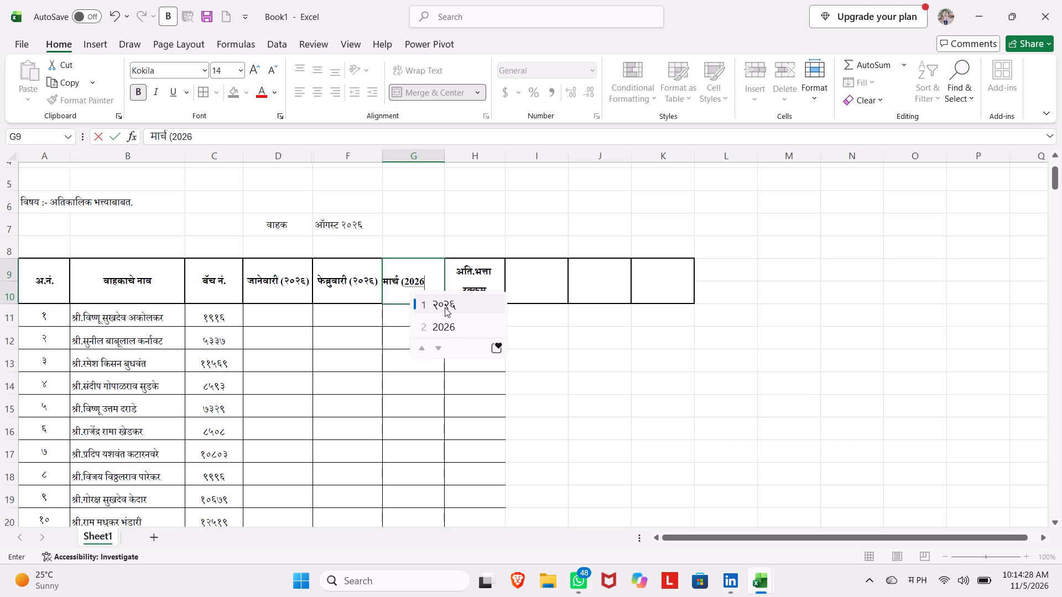
key("shift+parenright")
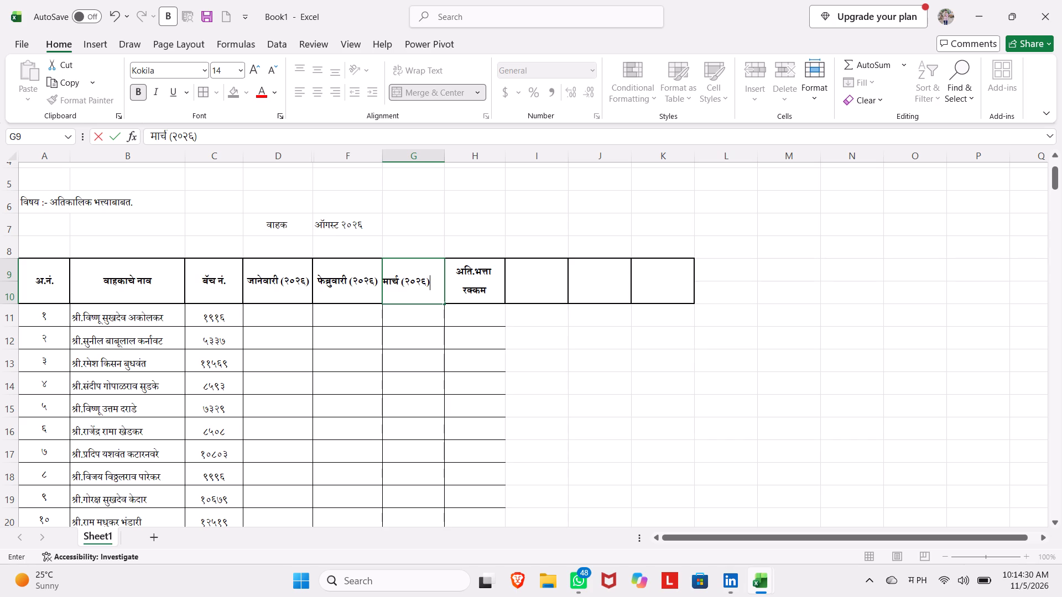
Replace the heading in H9 with the Marathi text एप्रिल (२०२६ ).
left_click(468, 280)
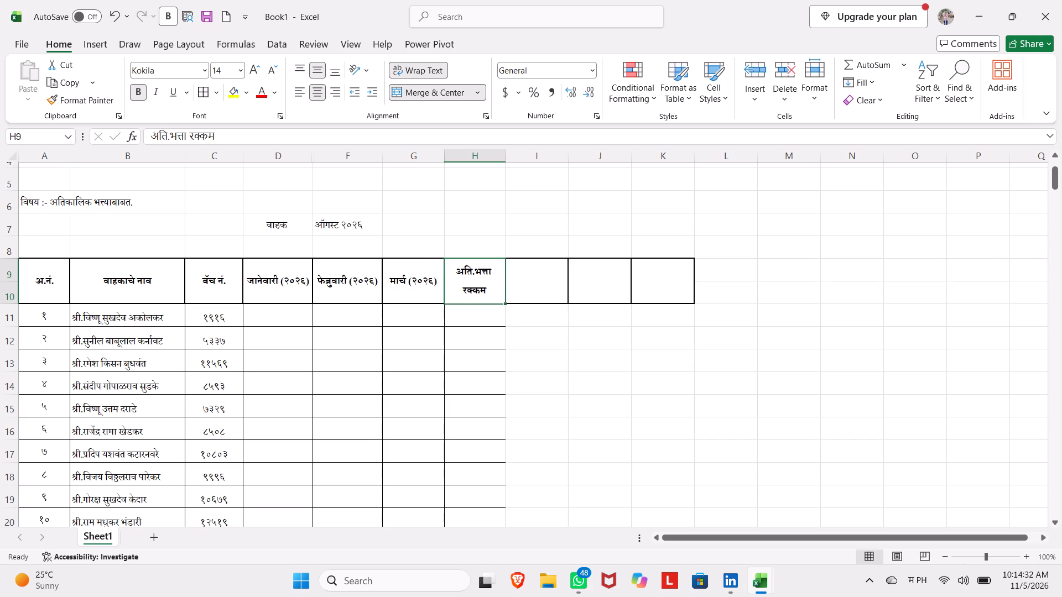
key("BackSpace")
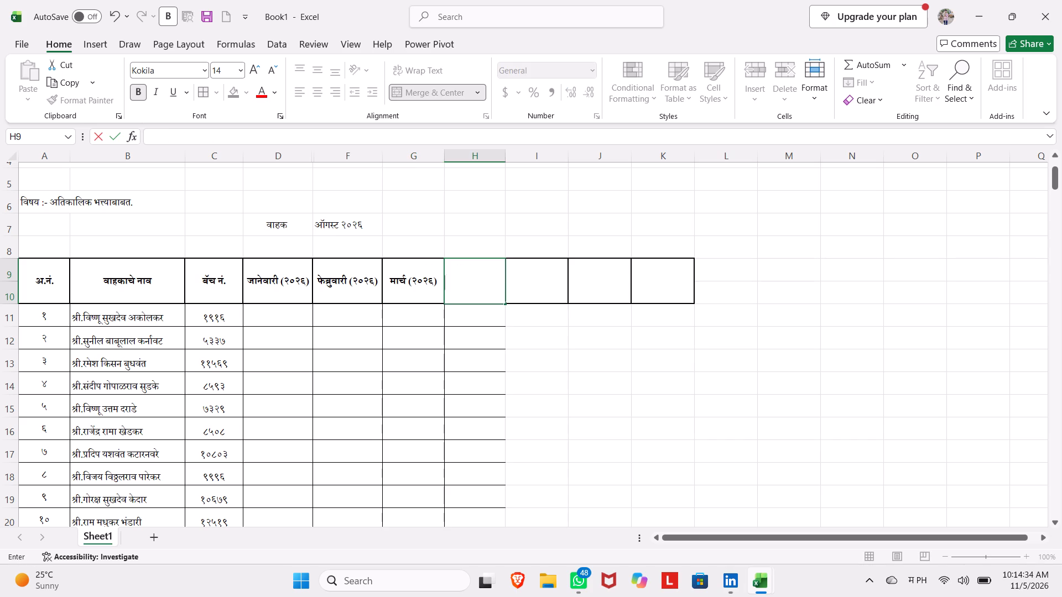
type("april")
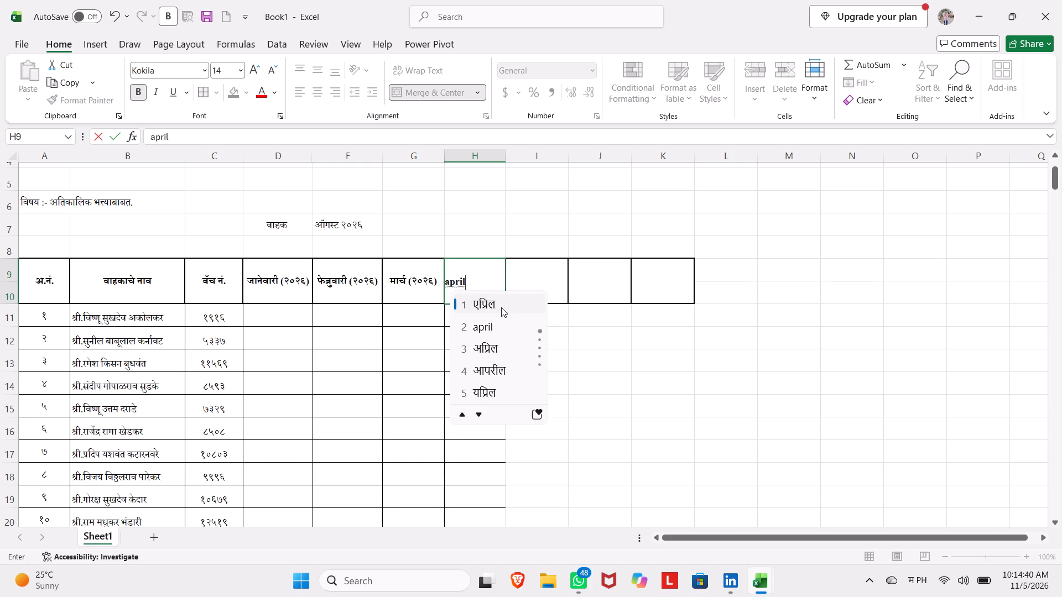
key("1")
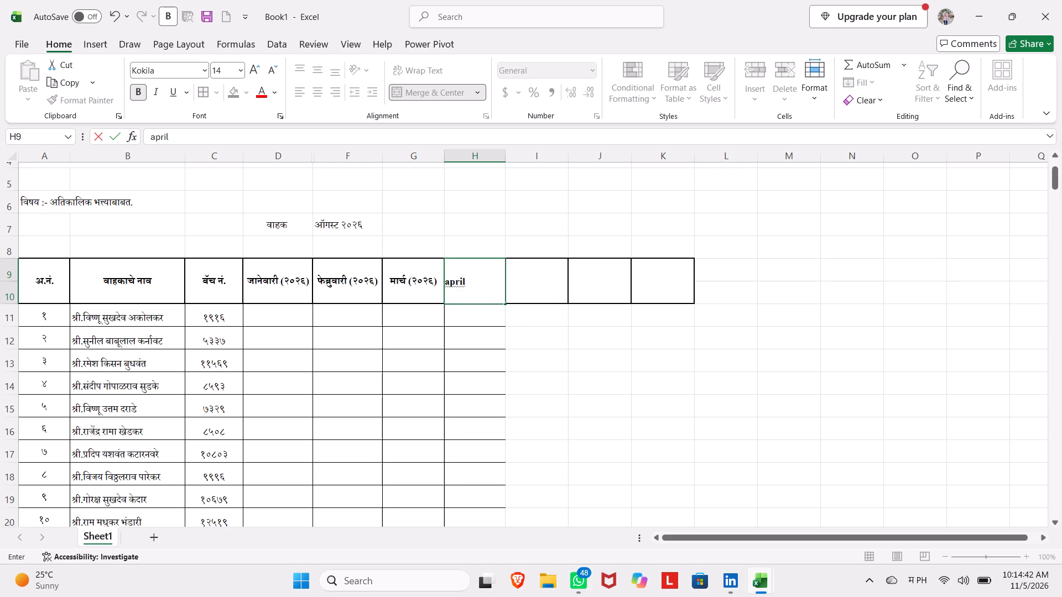
key("shift+parenleft")
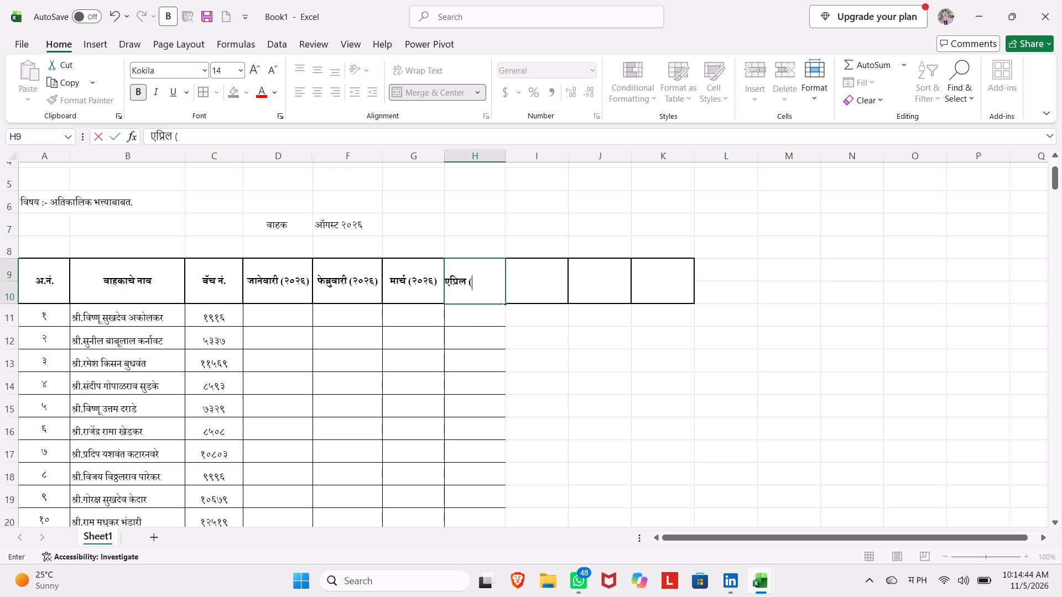
type("2026")
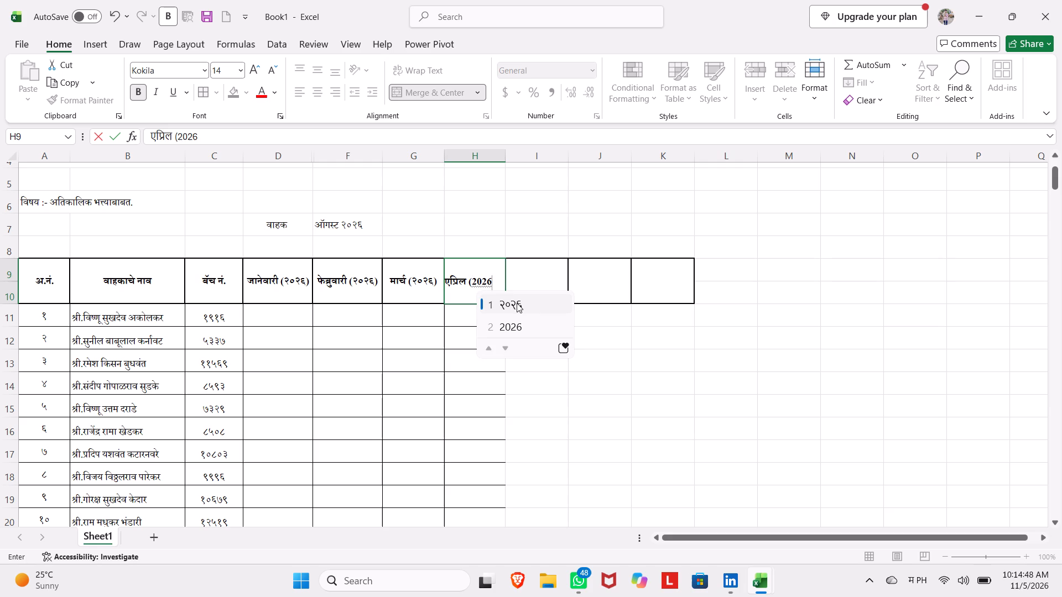
key("1")
key("BackSpace")
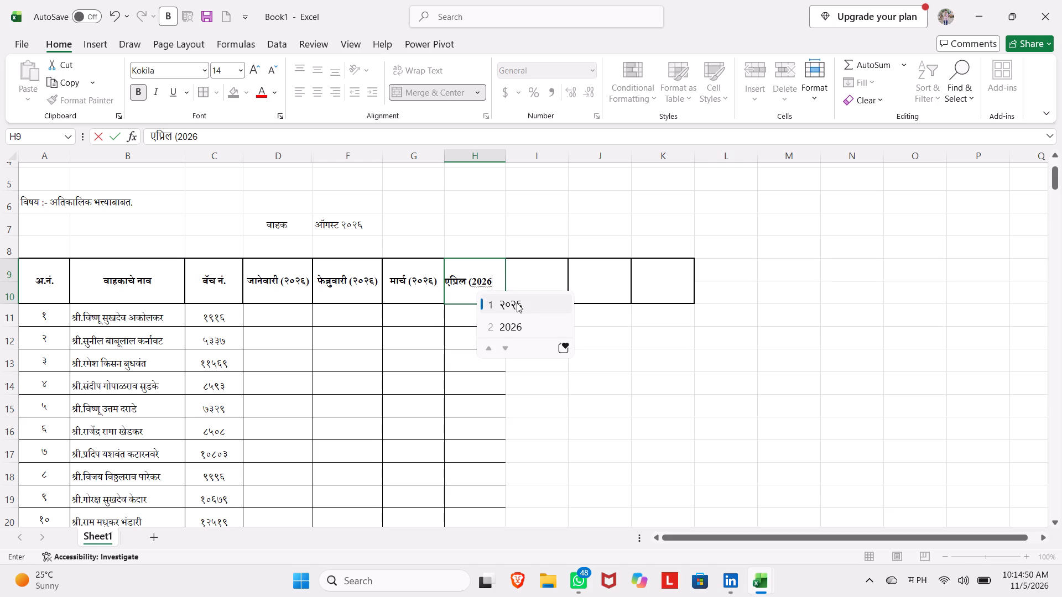
double_click(517, 303)
double_click(498, 281)
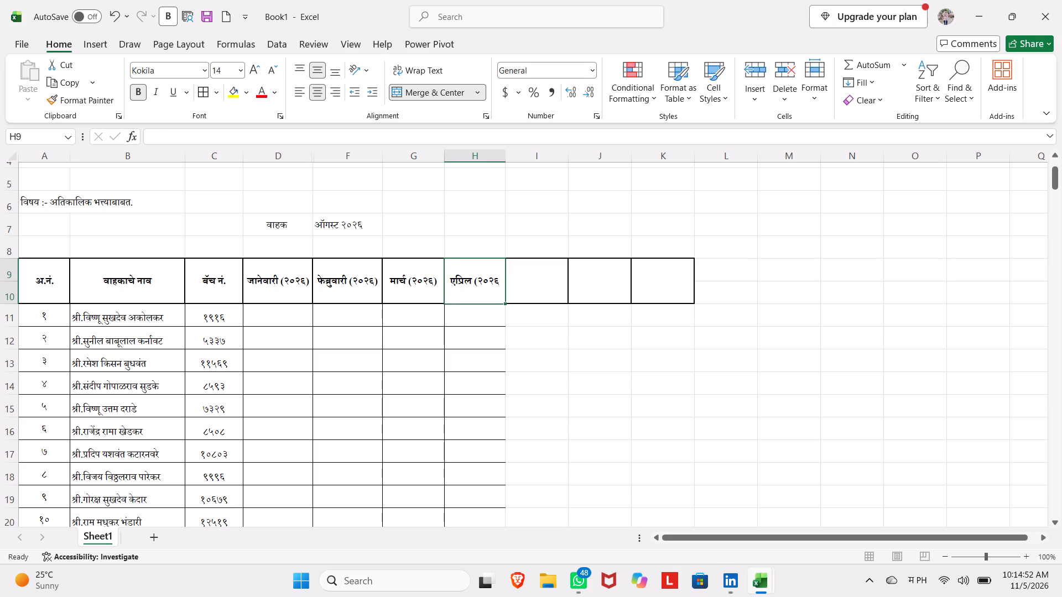
key("shift+parenright")
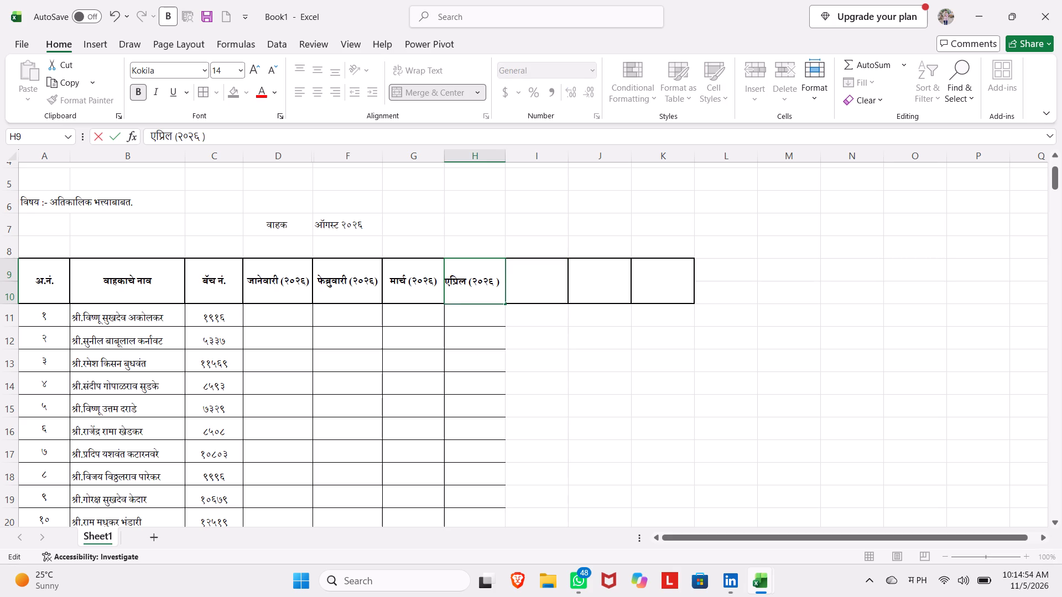
Enter the Marathi heading मे (२०२६) in the empty header cell I9.
left_click(543, 275)
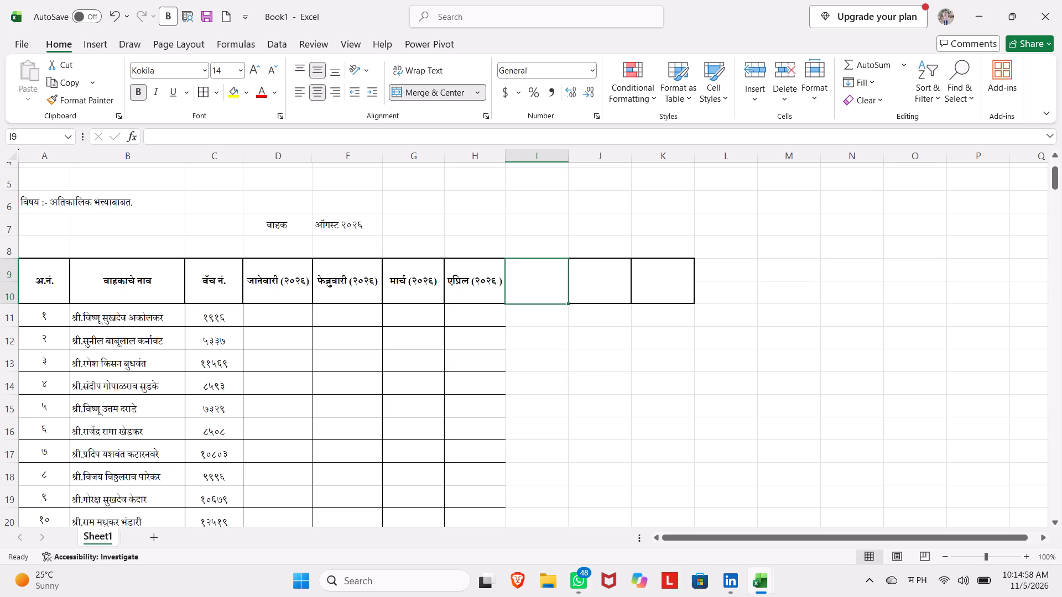
type("me")
left_click(542, 312)
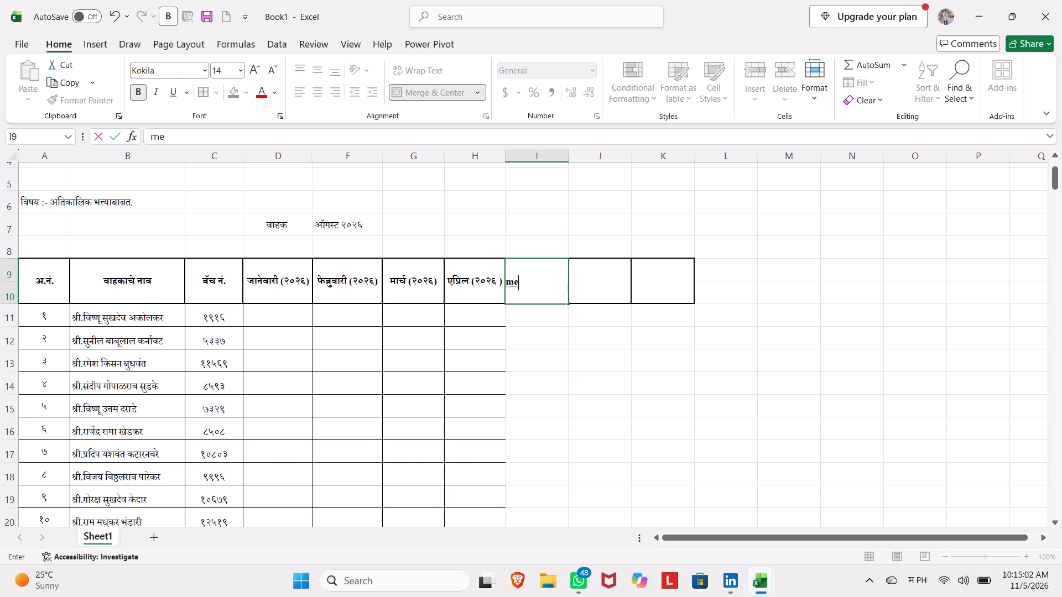
key("shift+parenleft")
type("2026")
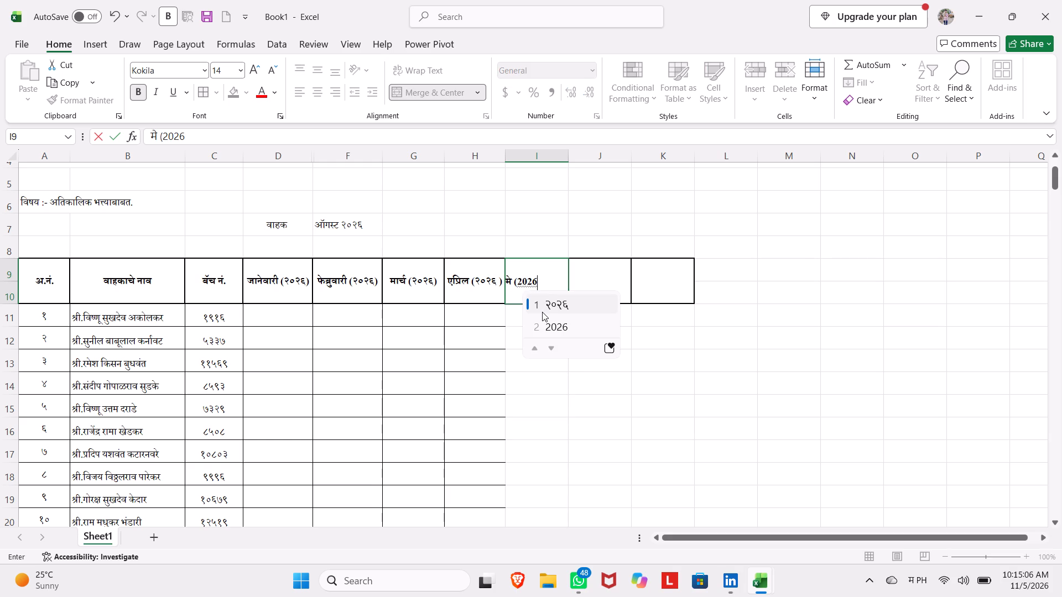
key("shift+parenright")
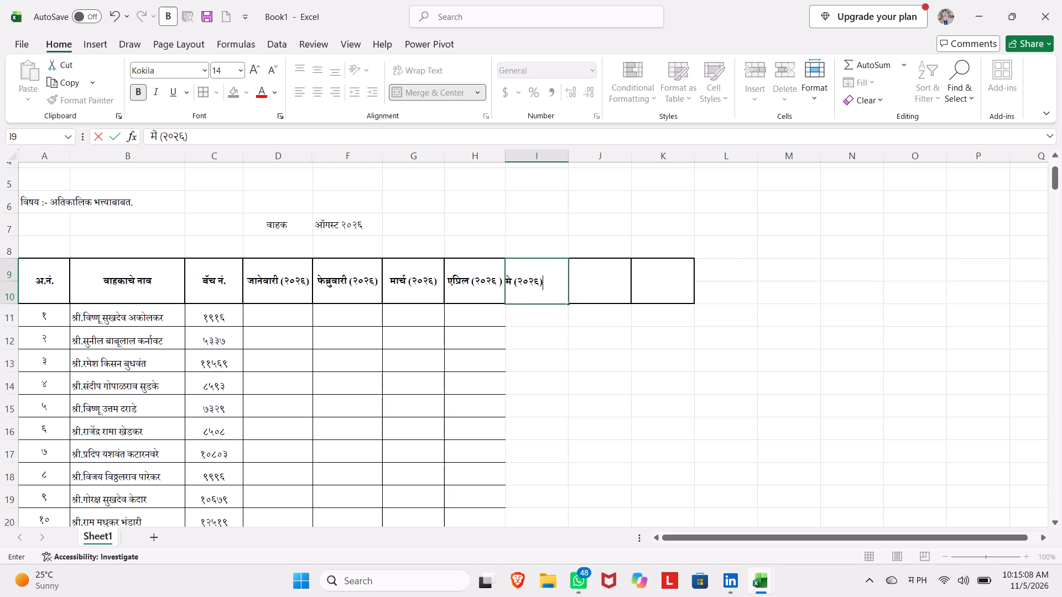
key("Return")
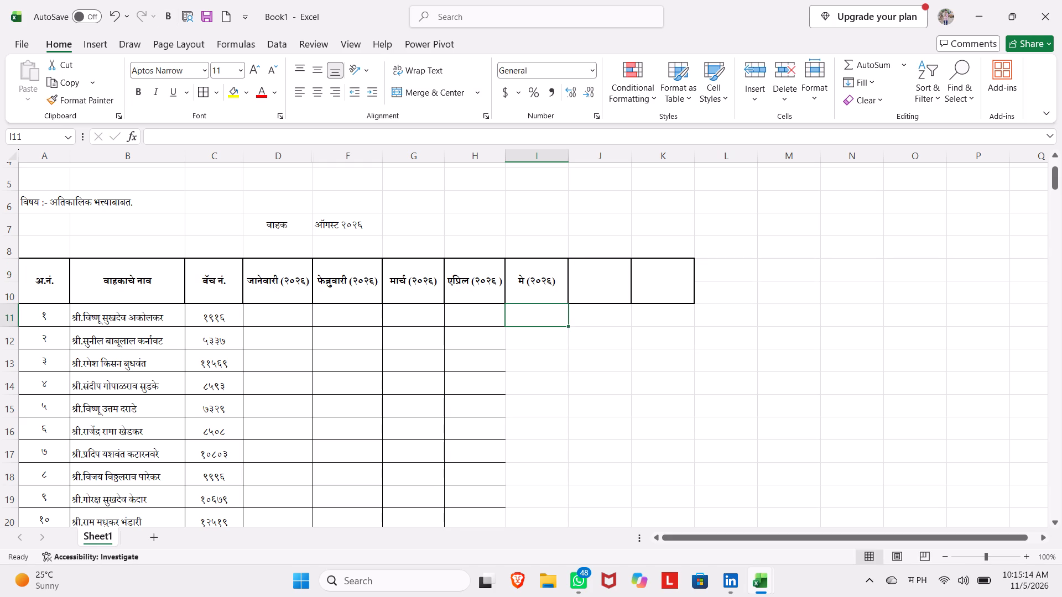
key("Up")
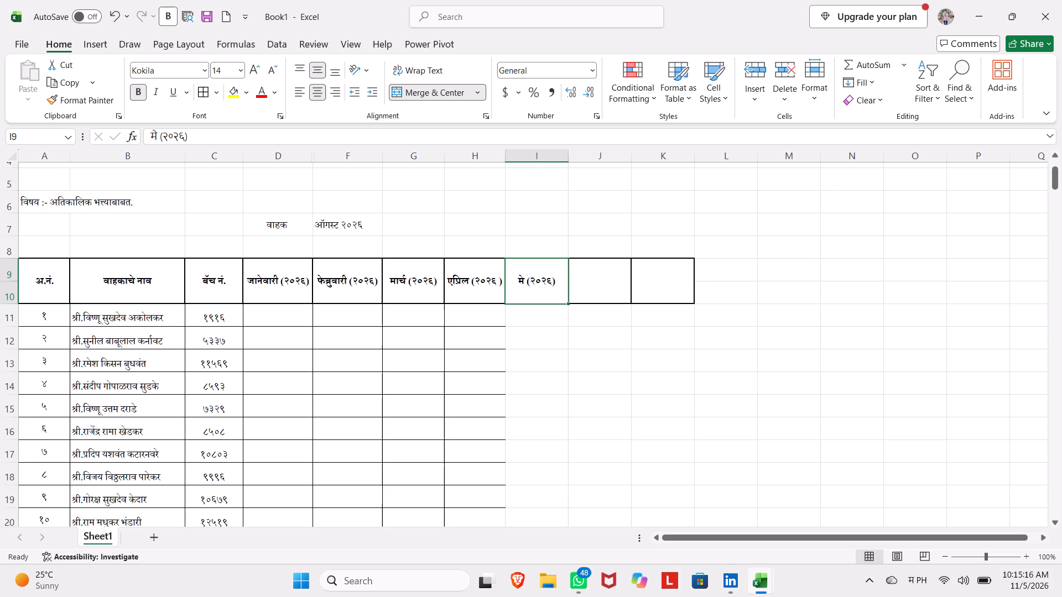
left_click(555, 380)
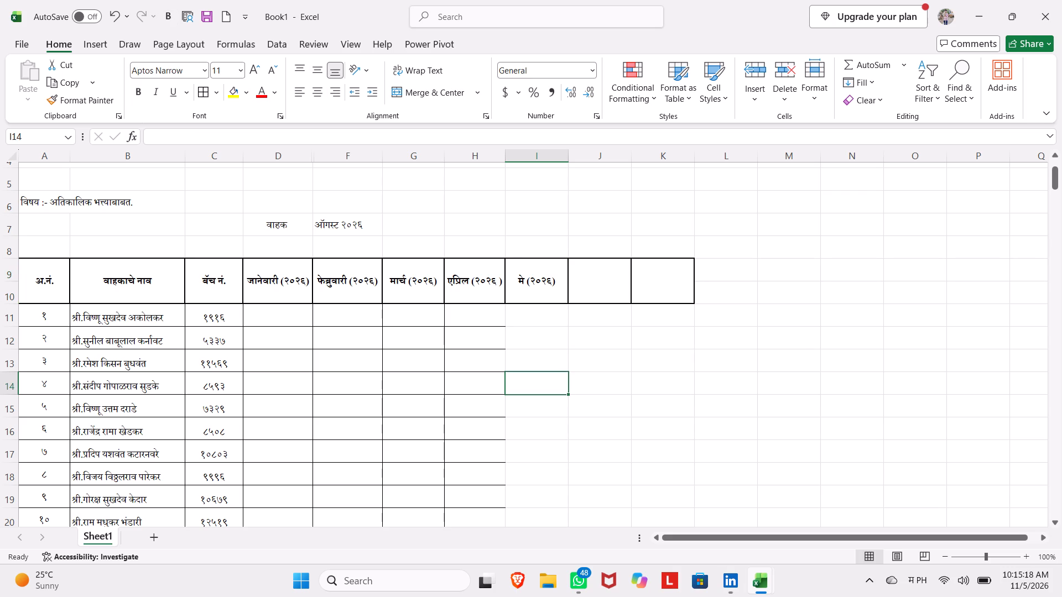
Copy the bracketed year (२०२६) from the I9 heading and reuse it to enter the heading जून (२०२६) in J9.
double_click(543, 275)
left_click_drag(544, 280, 517, 279)
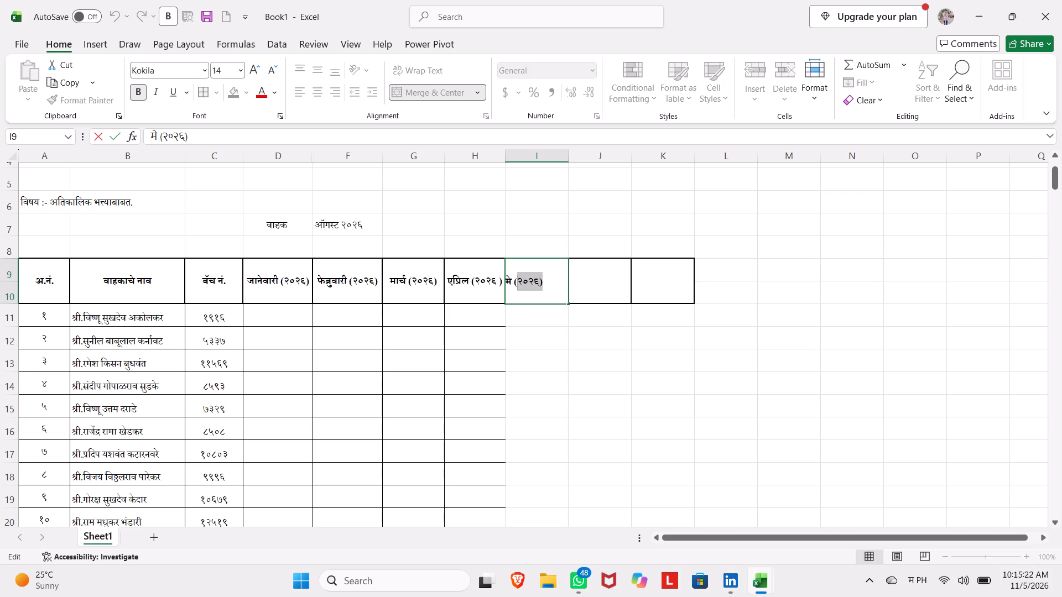
left_click_drag(517, 279, 514, 279)
key("ctrl+c")
left_click(582, 277)
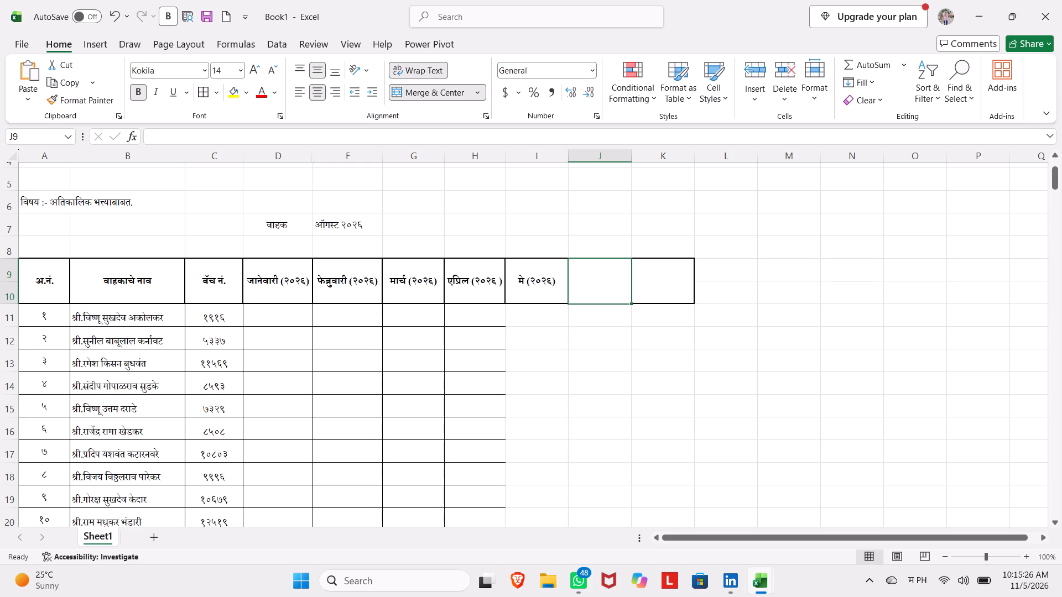
type("jun")
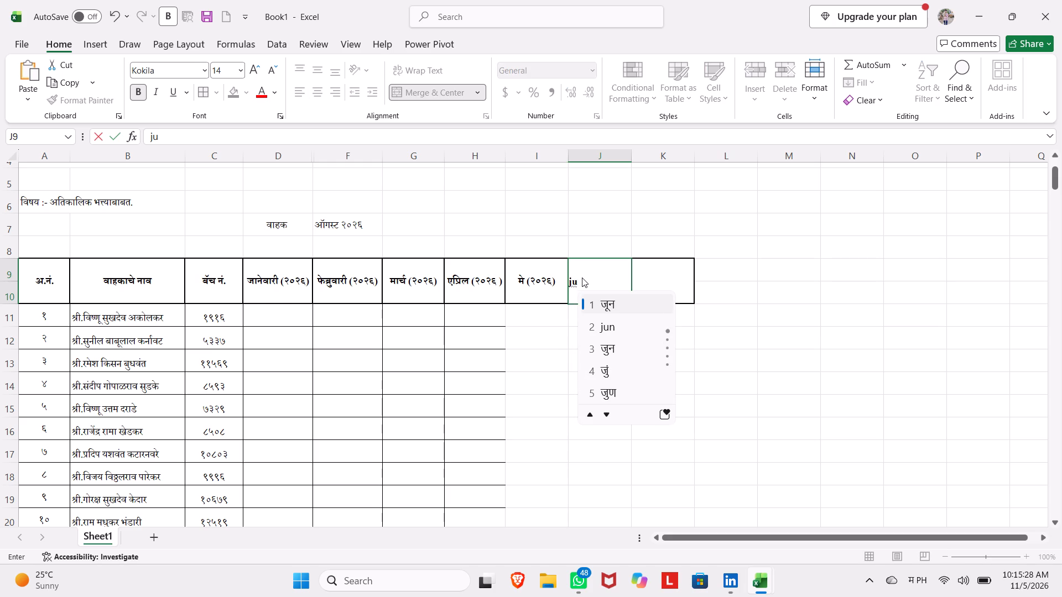
left_click(617, 305)
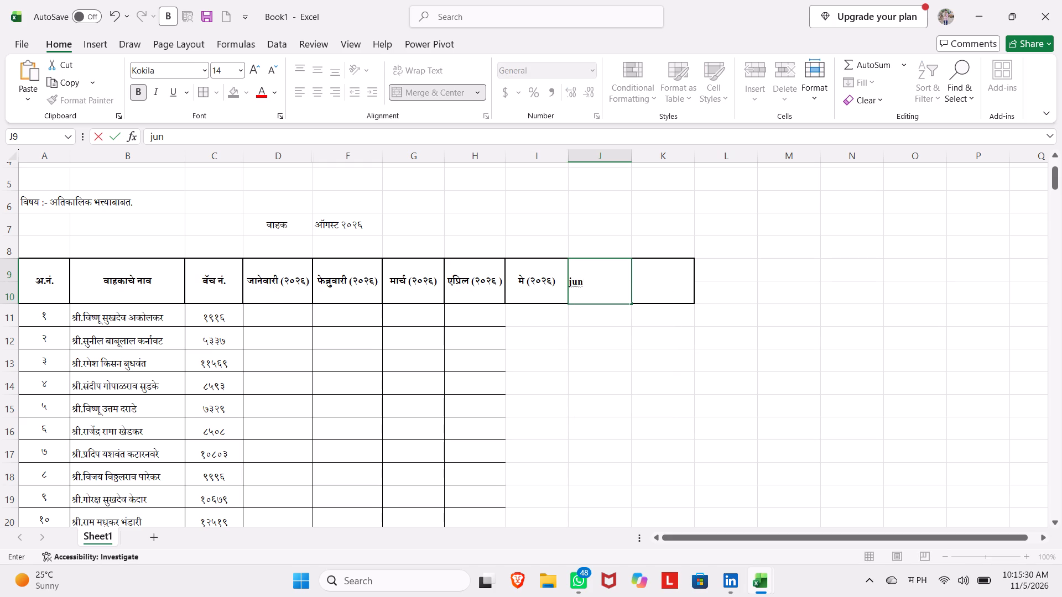
key("ctrl+v")
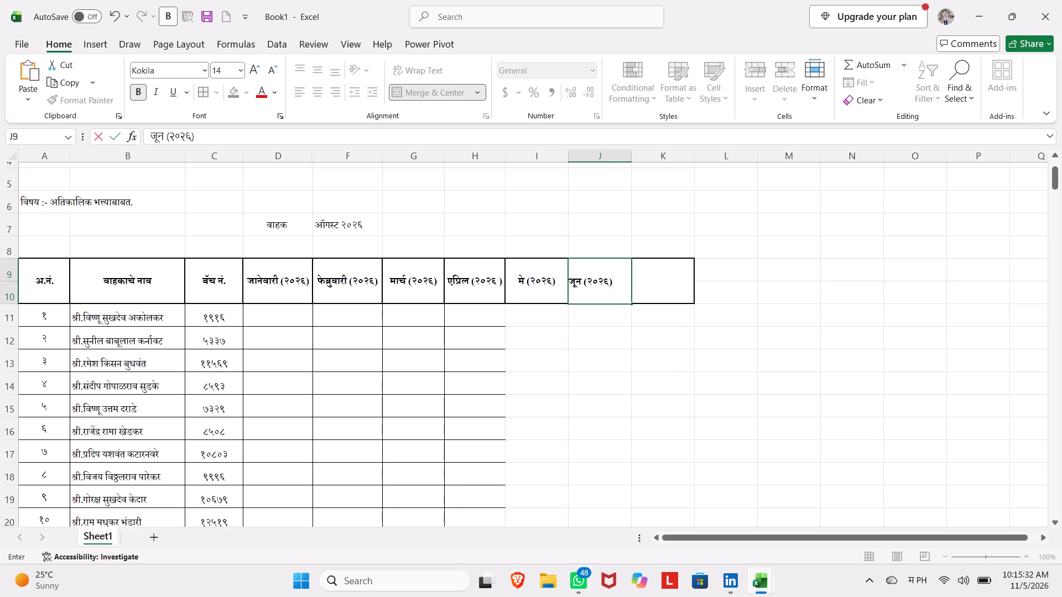
Enter the heading जुलै (२०२६) in K9, reusing the copied bracketed year.
left_click(669, 291)
type("july")
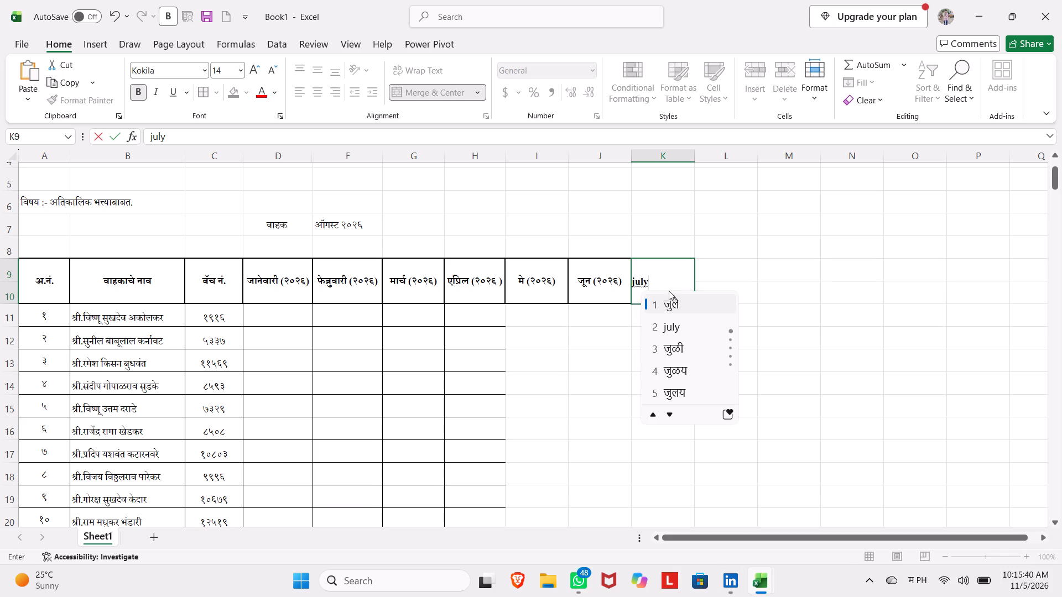
key("1")
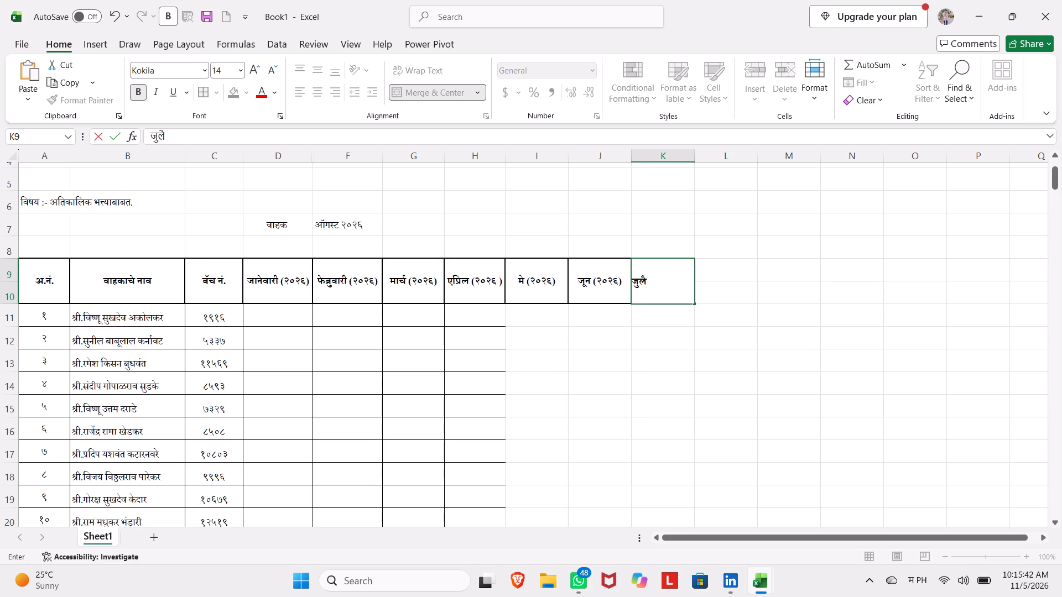
key("ctrl+v")
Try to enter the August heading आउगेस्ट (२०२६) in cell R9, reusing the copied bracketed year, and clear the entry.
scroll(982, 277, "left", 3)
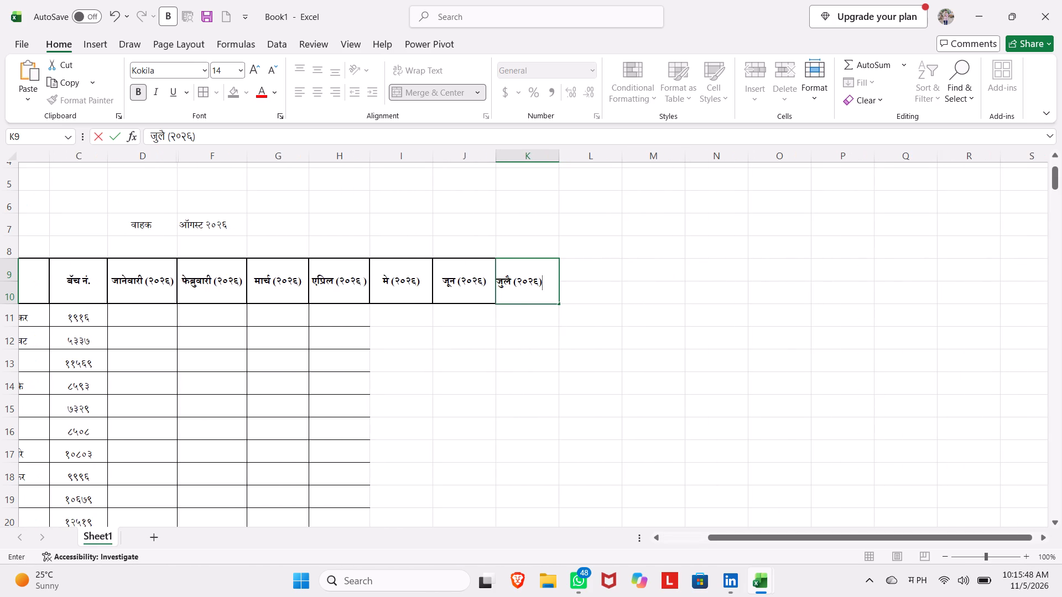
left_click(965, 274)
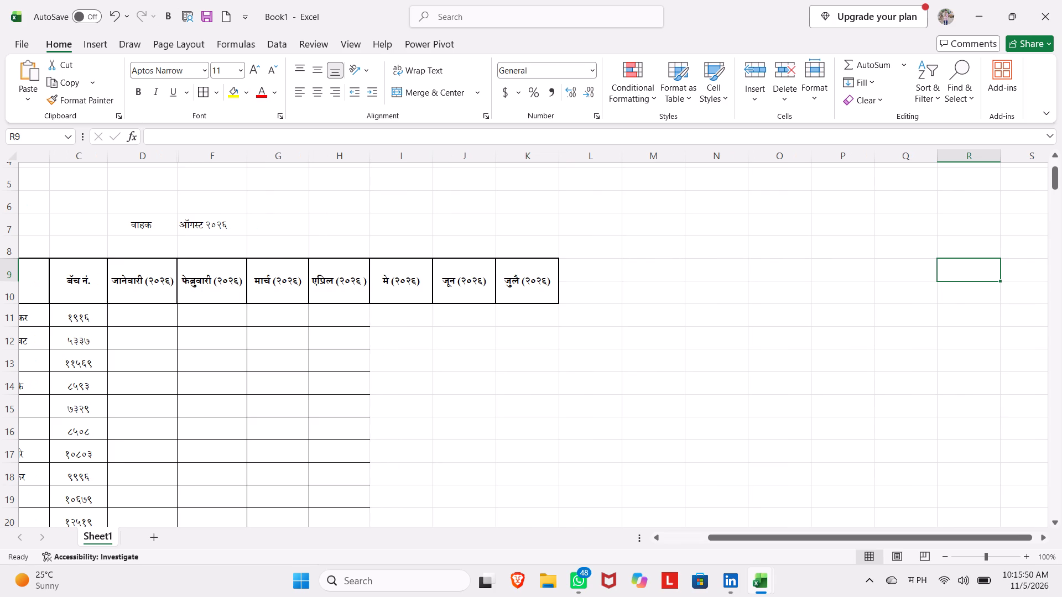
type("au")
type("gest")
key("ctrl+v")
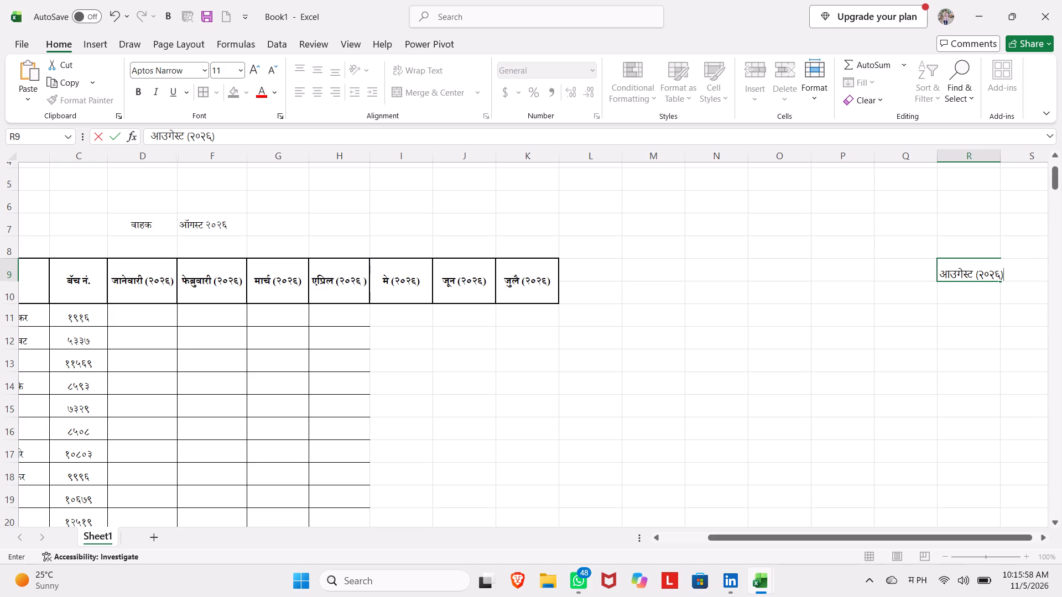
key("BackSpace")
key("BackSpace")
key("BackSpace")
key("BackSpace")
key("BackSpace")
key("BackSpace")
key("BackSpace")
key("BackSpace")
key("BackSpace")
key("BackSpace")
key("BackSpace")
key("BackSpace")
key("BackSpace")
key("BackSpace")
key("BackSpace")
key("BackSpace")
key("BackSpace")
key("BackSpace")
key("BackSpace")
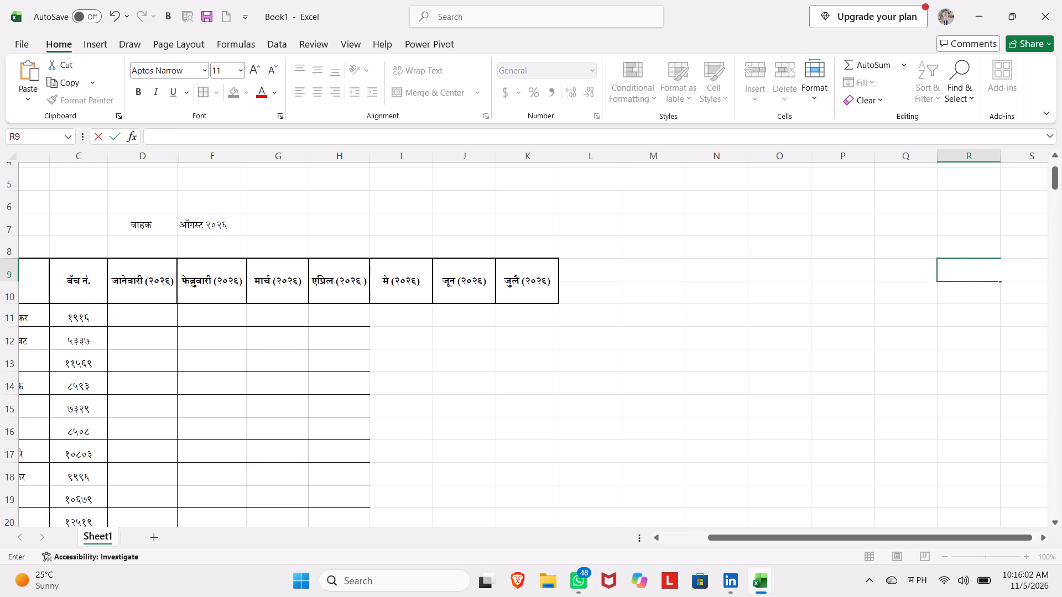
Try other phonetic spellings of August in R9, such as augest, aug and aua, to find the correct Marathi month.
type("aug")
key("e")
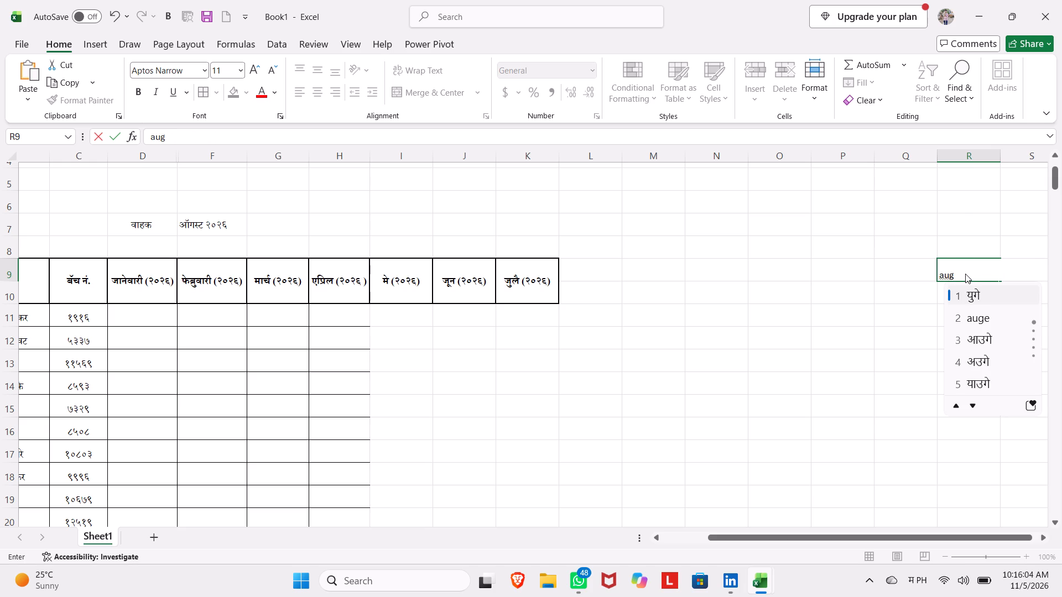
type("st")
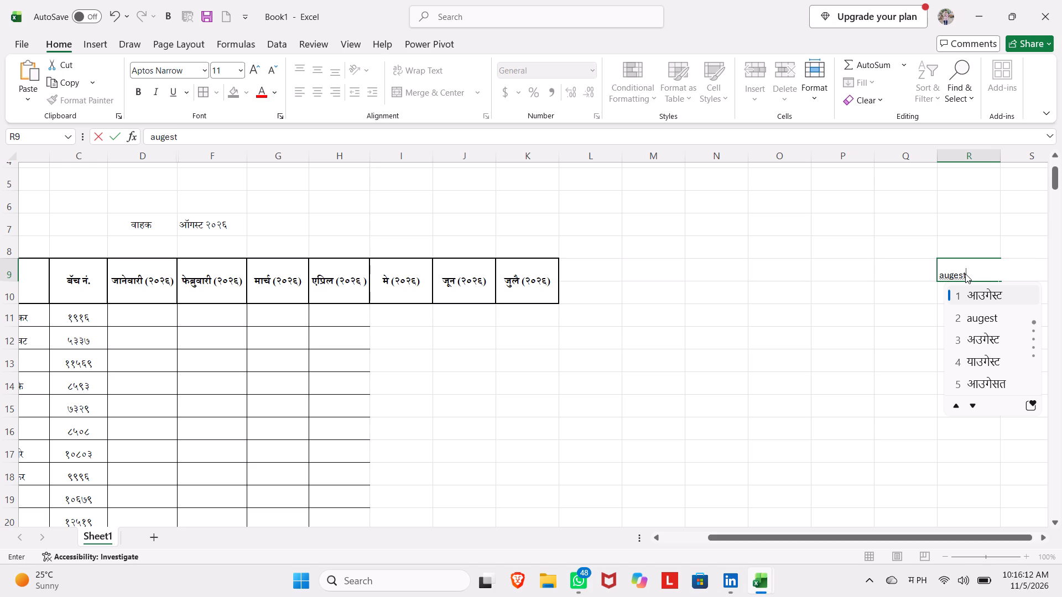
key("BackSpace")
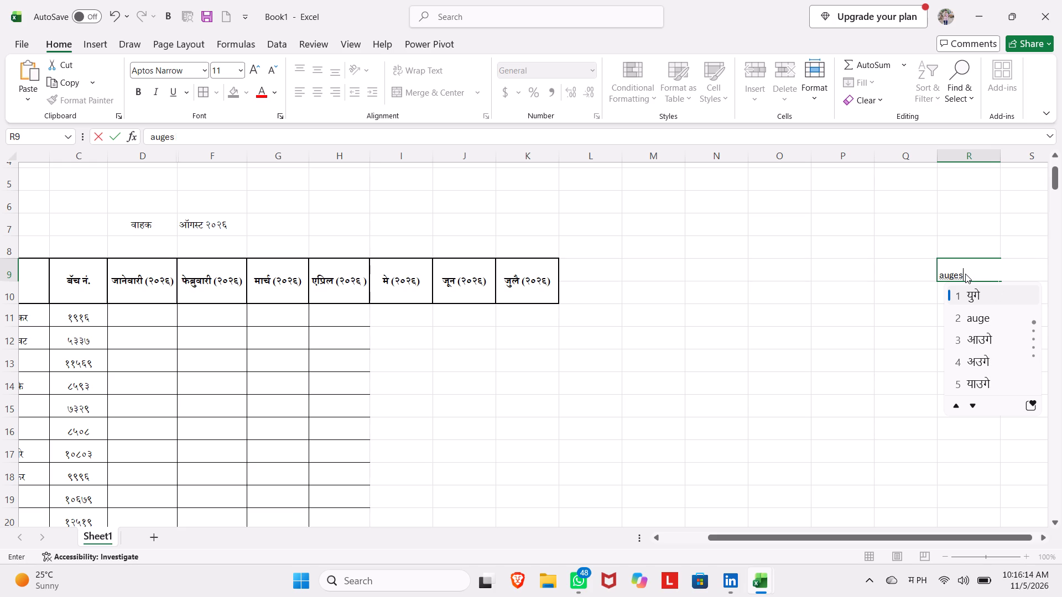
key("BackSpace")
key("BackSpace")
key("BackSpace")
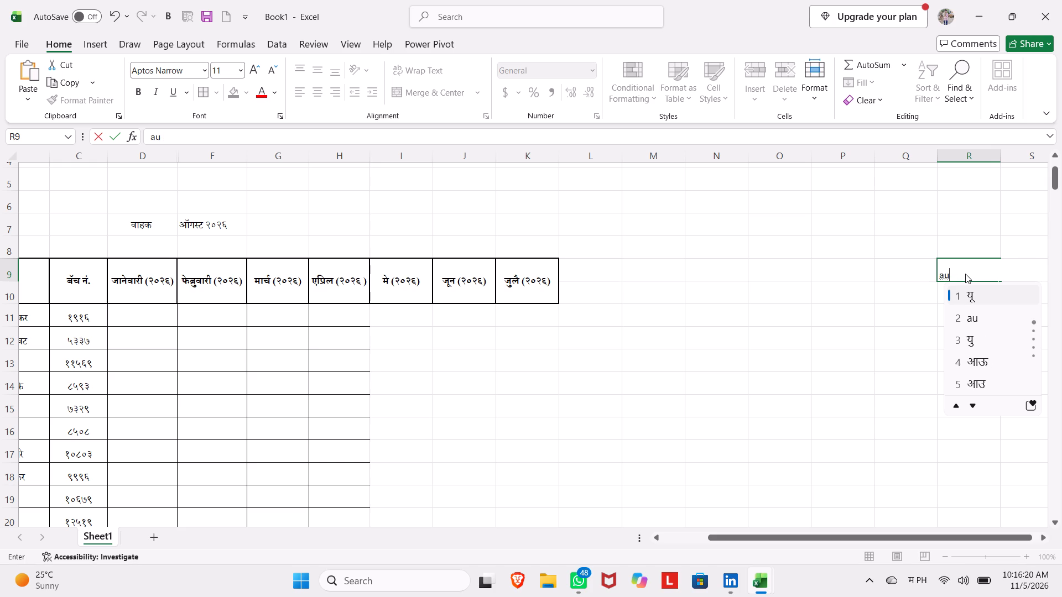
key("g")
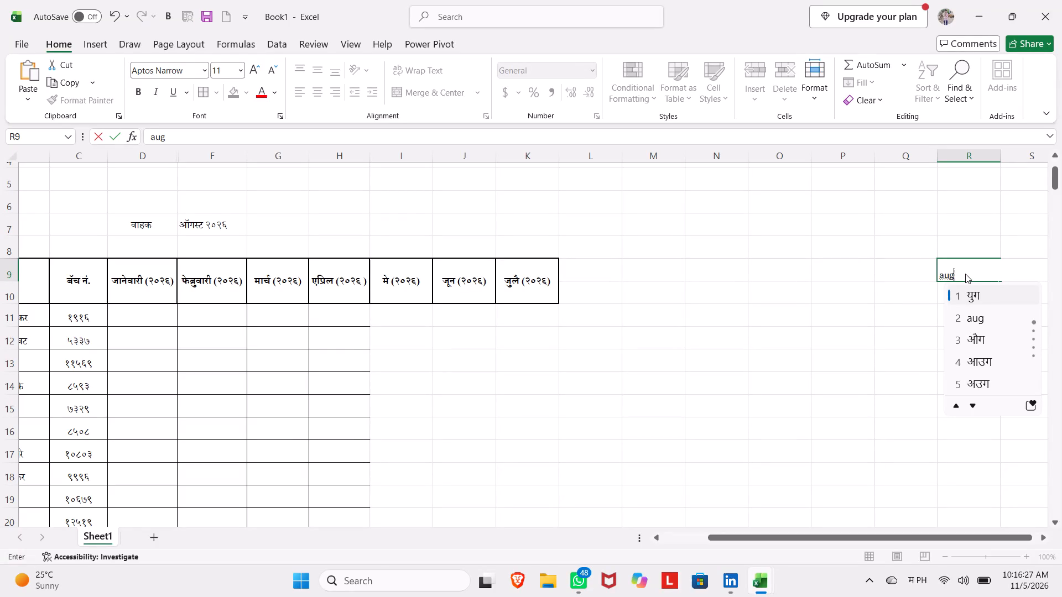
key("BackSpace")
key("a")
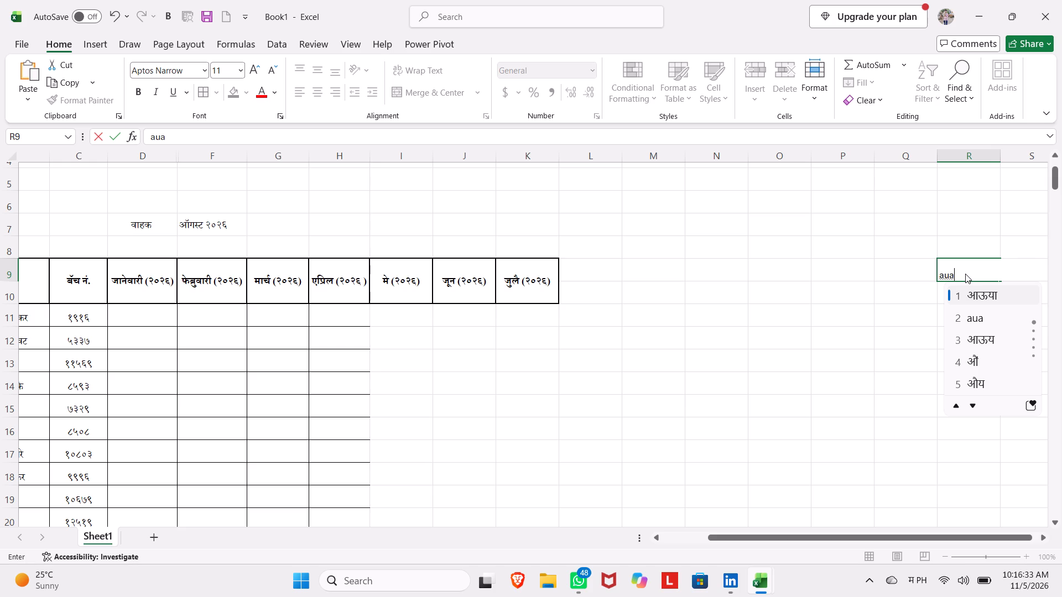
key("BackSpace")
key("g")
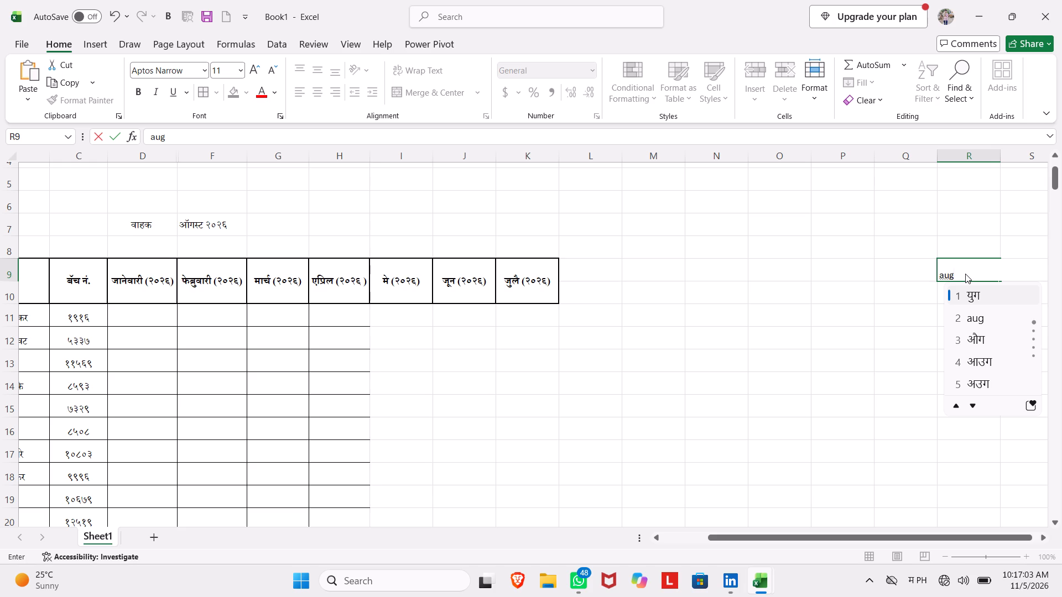
Toggle the computer's Wi-Fi in the system quick settings and return to the workbook.
left_click(944, 592)
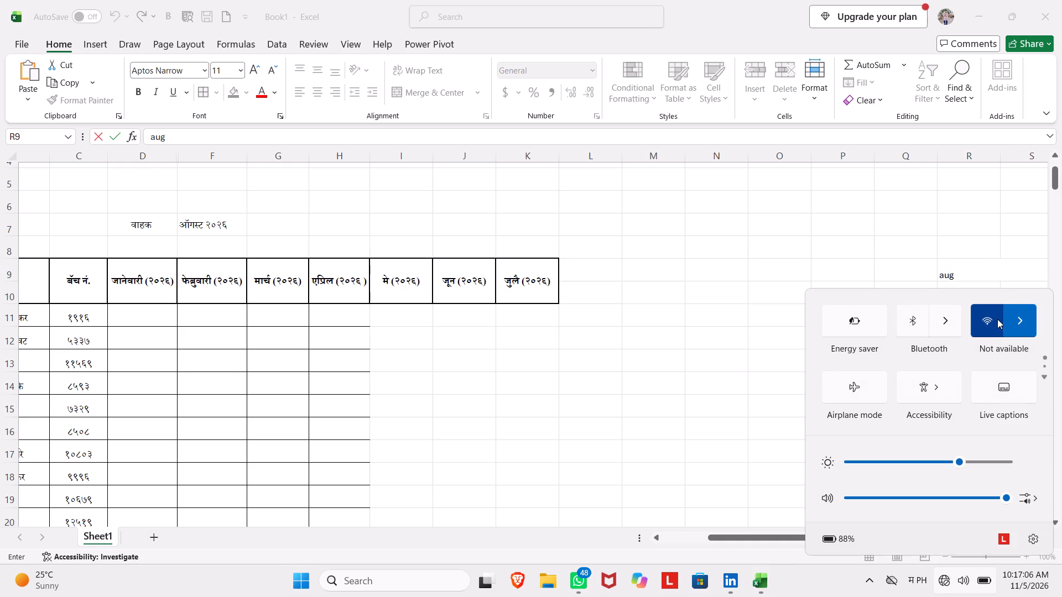
left_click(996, 319)
left_click(1011, 252)
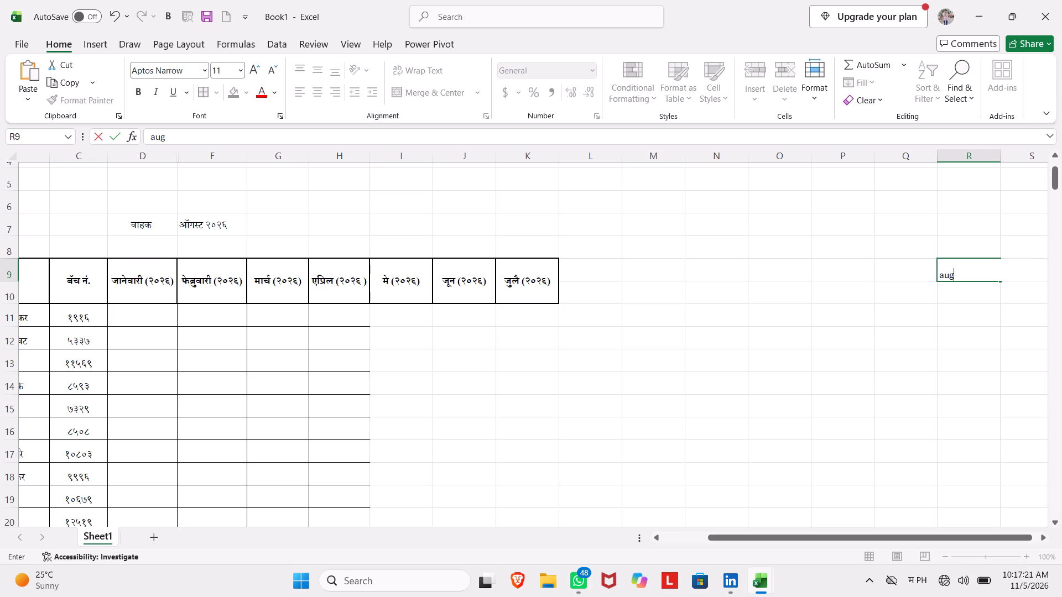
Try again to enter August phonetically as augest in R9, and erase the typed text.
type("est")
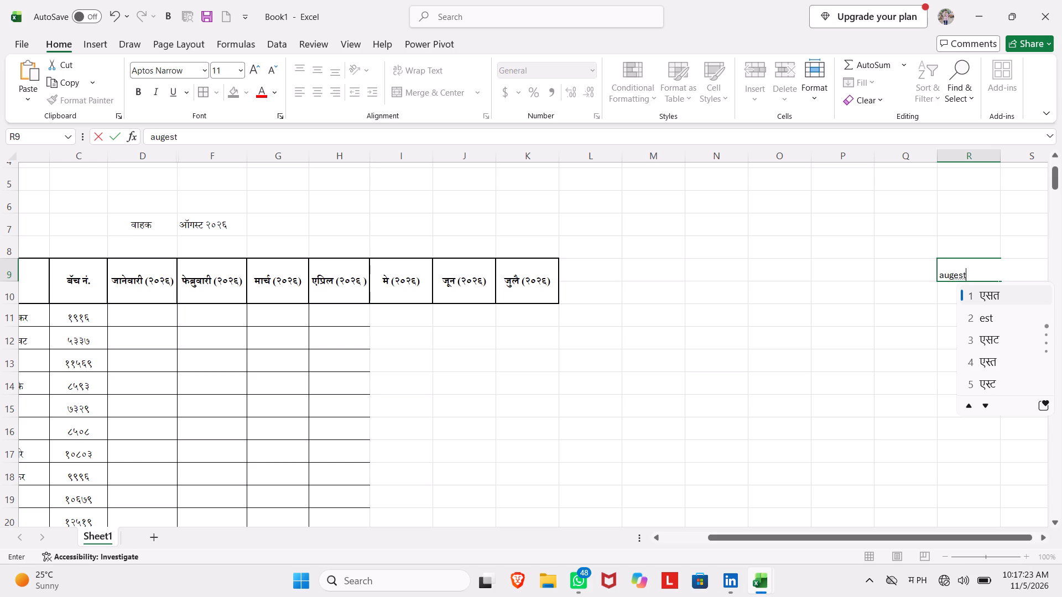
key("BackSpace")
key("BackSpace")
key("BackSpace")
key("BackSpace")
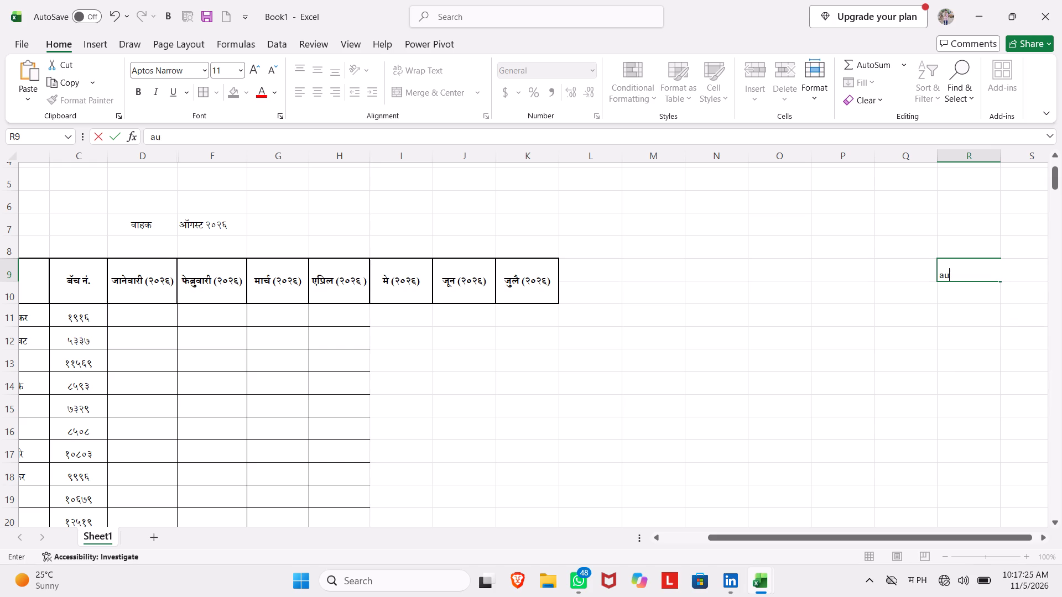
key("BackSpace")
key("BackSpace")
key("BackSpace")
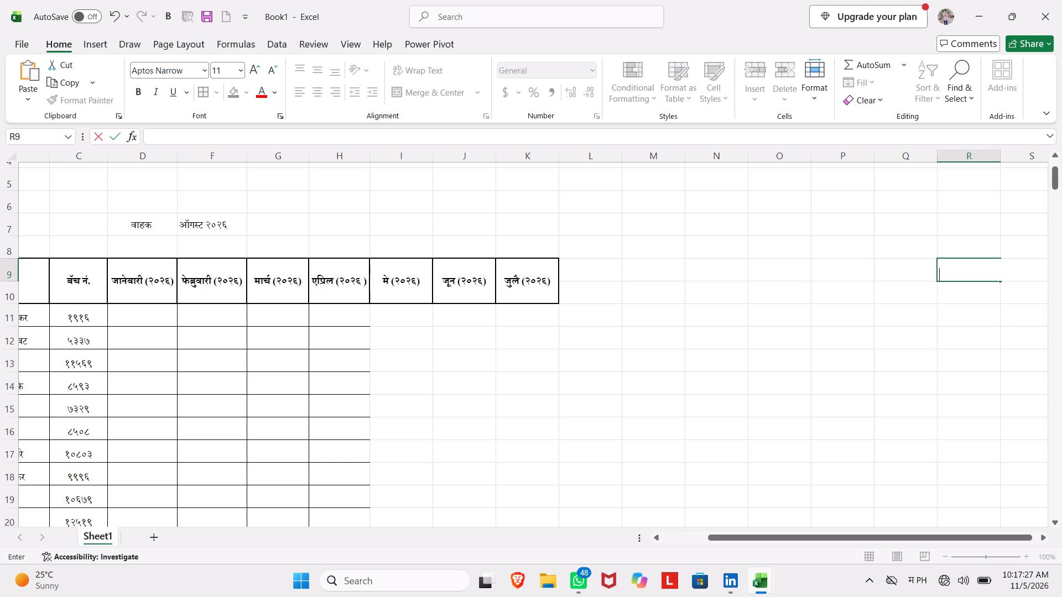
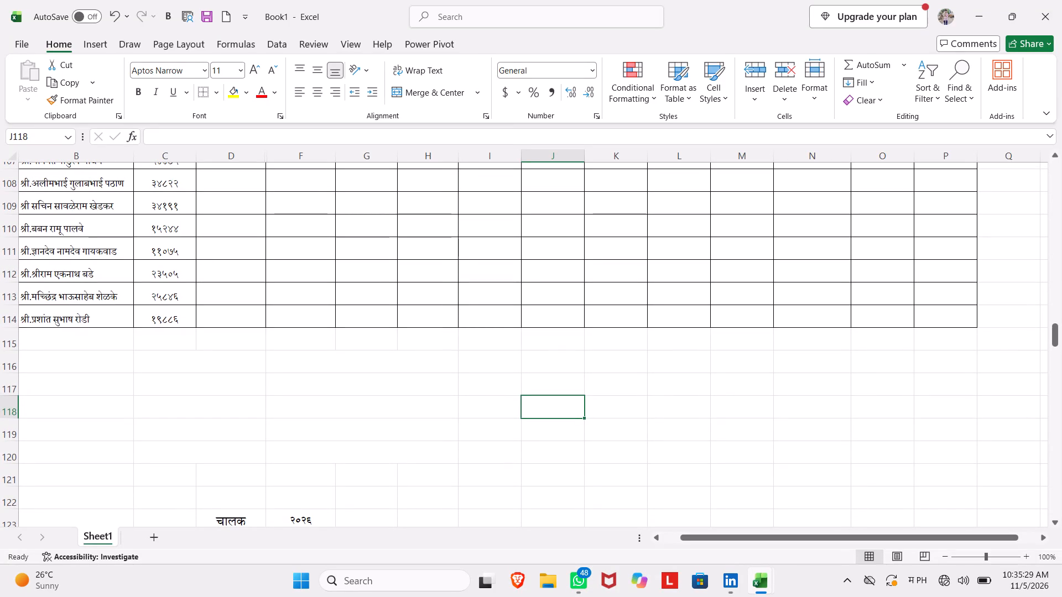
Set the font size of the वाहक label in D7, above the conductor table, to 18.
scroll(324, 366, "up", 4)
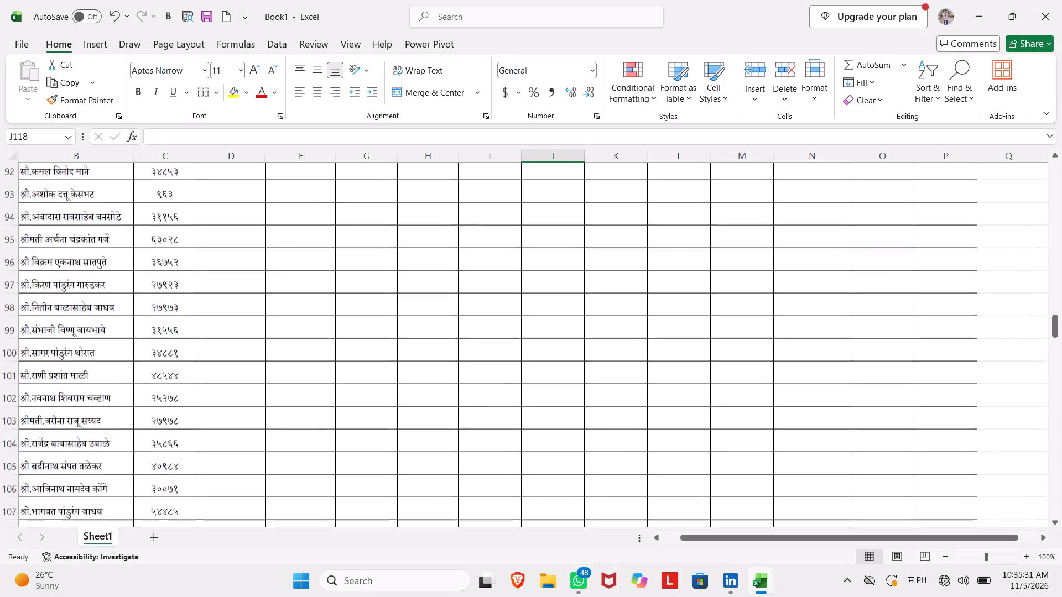
scroll(324, 366, "up", 8)
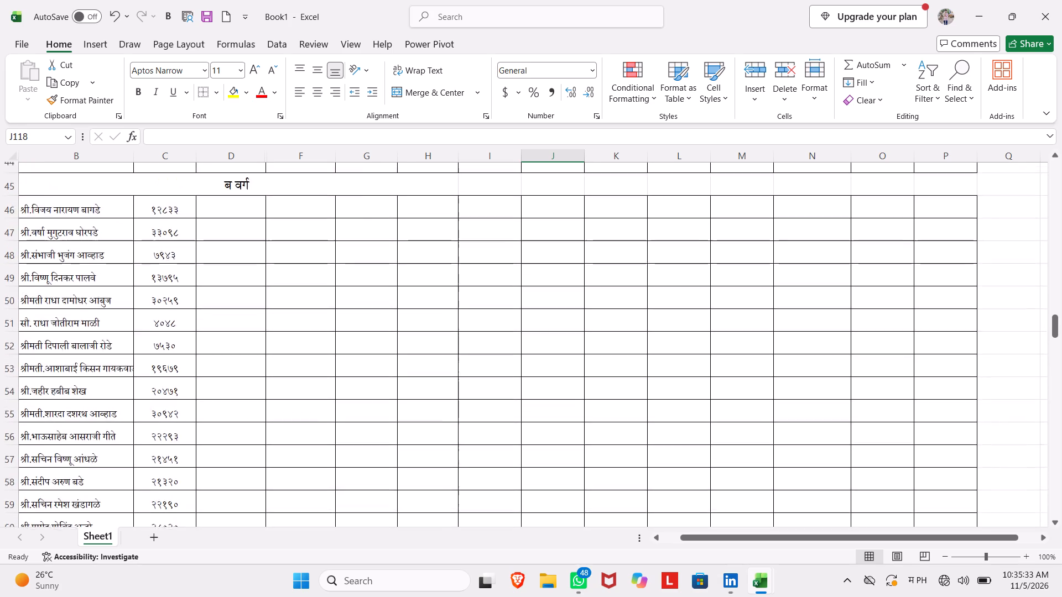
scroll(324, 366, "up", 8)
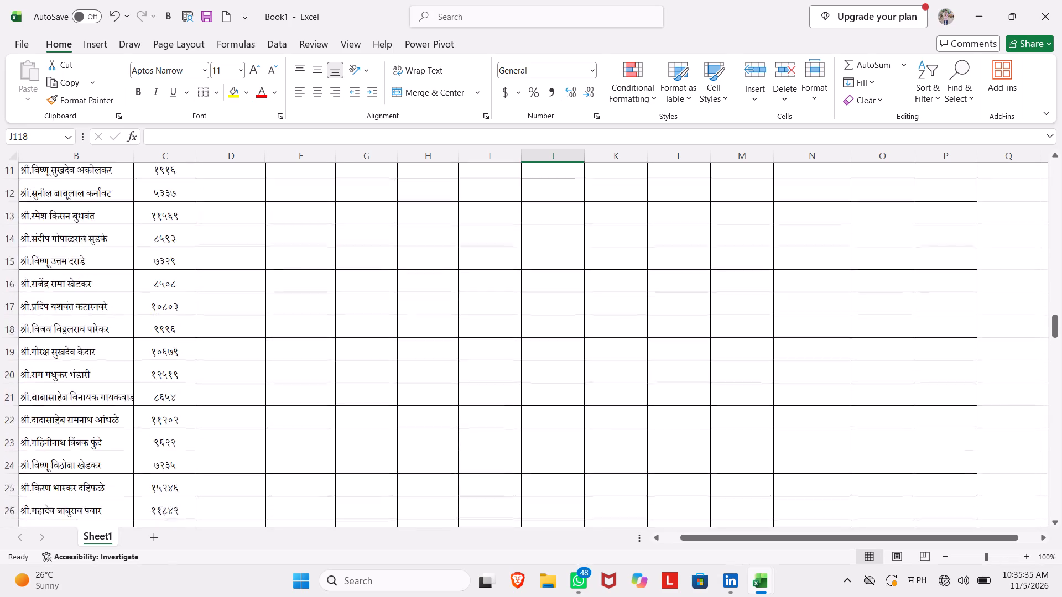
scroll(324, 366, "up", 3)
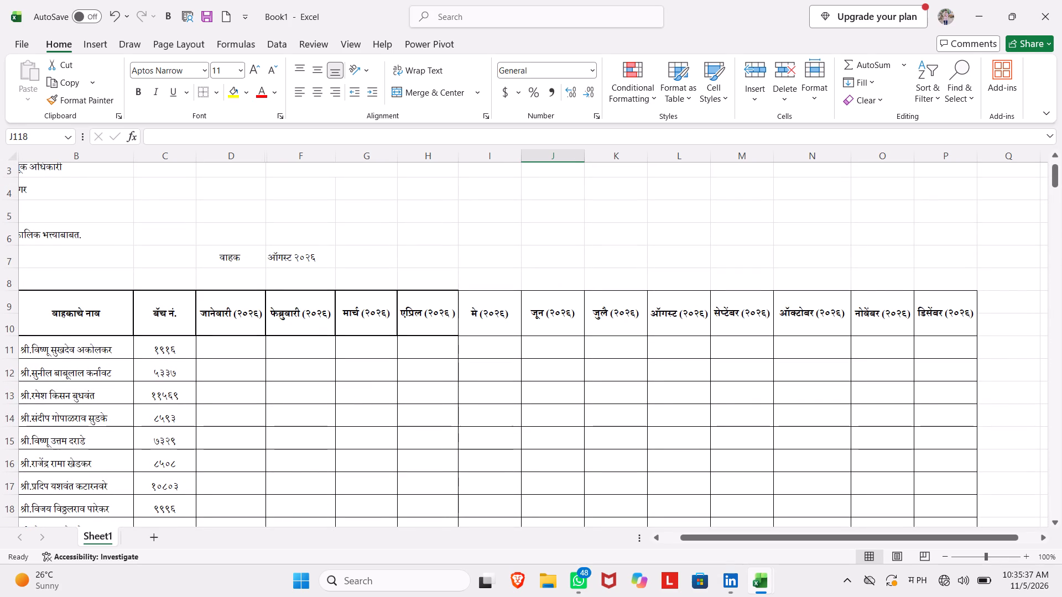
left_click(241, 261)
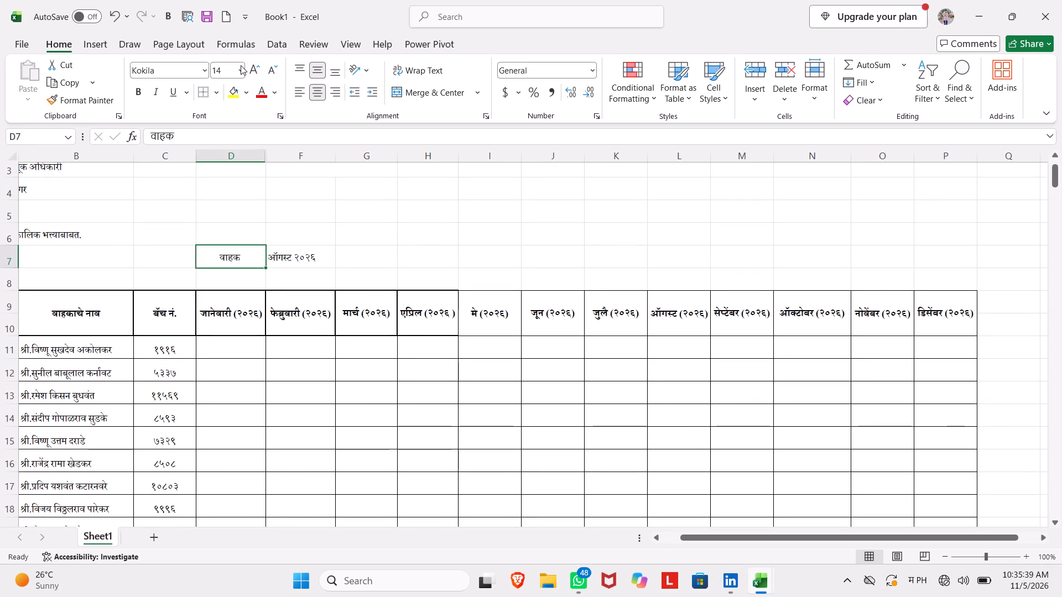
left_click(238, 66)
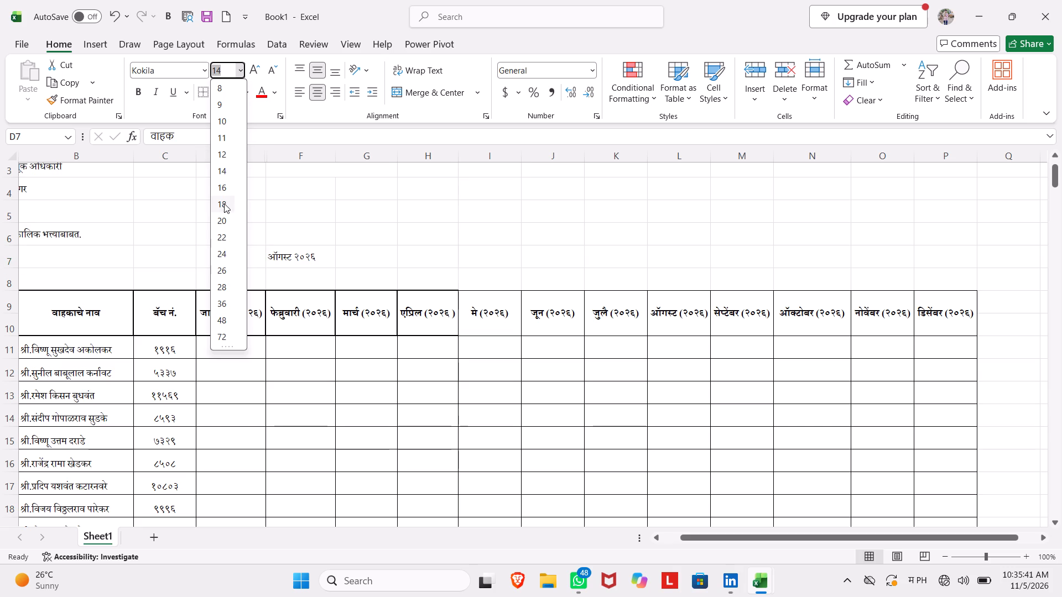
left_click(225, 206)
Replace the month-and-year text in F7 with only the year २०२६ in Marathi digits.
left_click(305, 255)
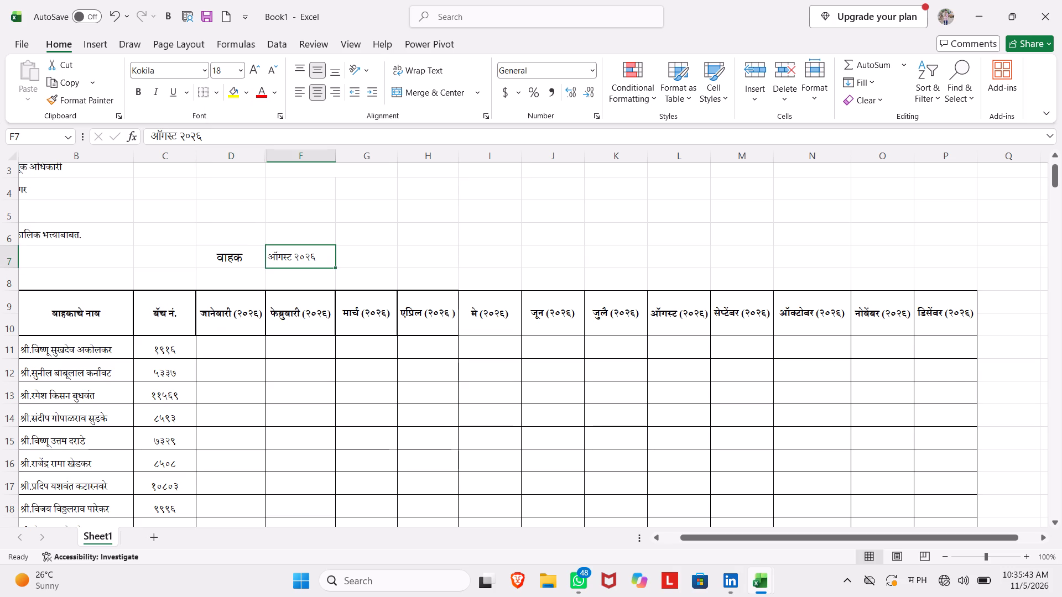
key("BackSpace")
type("2026")
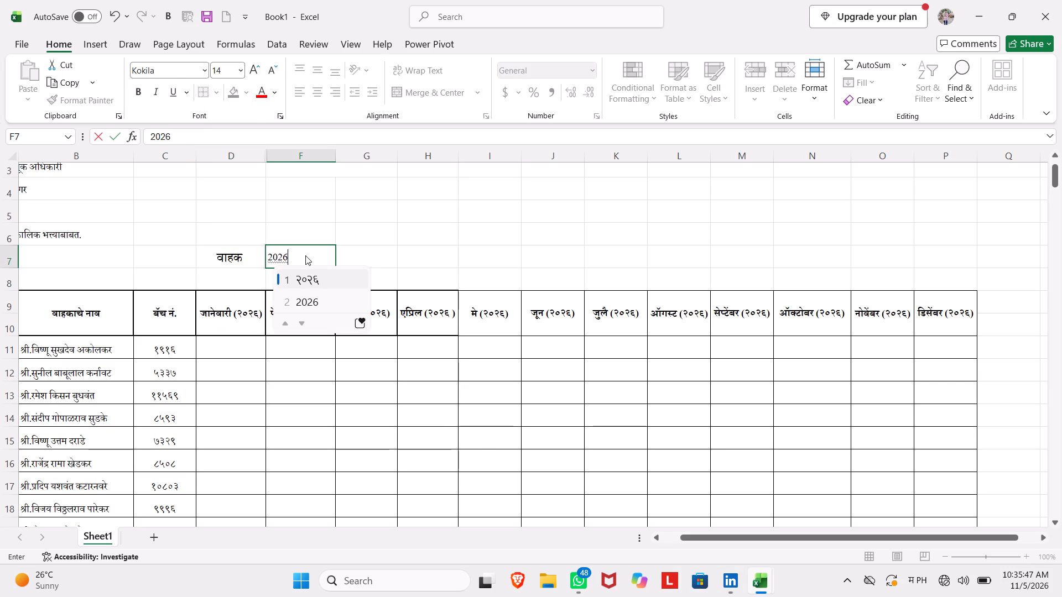
left_click(310, 277)
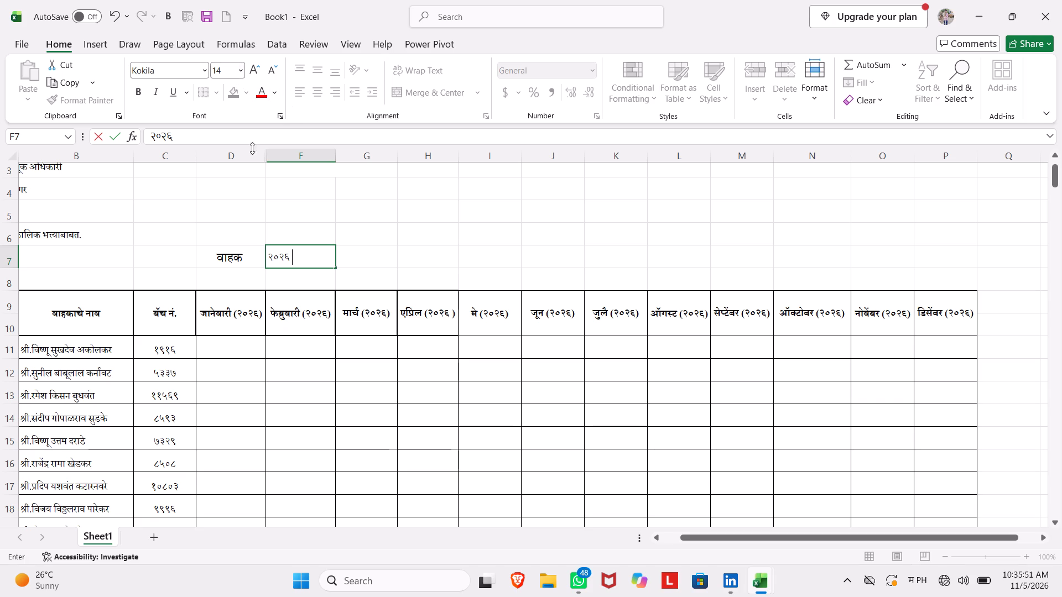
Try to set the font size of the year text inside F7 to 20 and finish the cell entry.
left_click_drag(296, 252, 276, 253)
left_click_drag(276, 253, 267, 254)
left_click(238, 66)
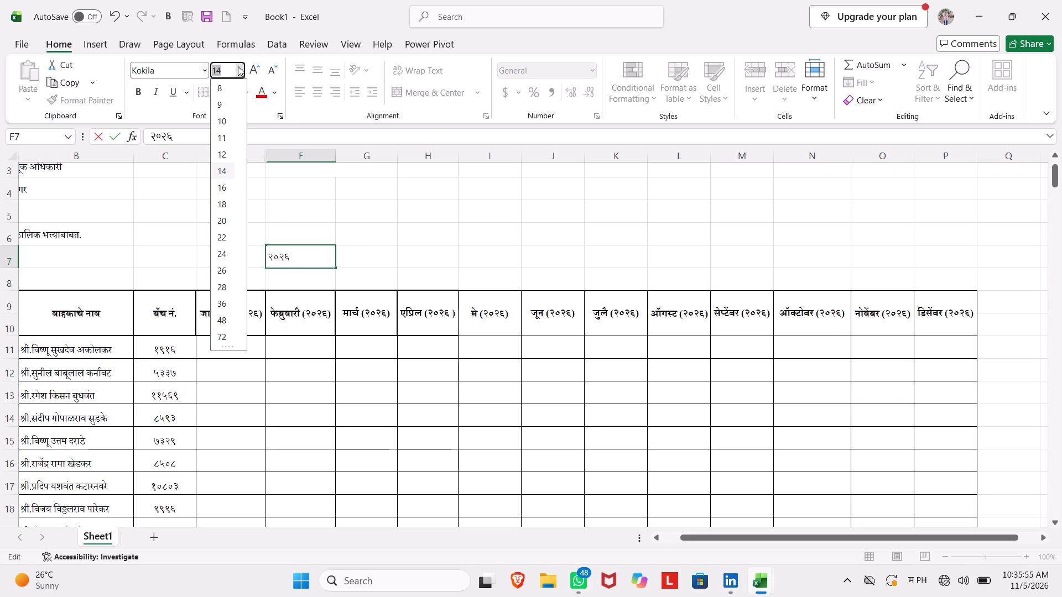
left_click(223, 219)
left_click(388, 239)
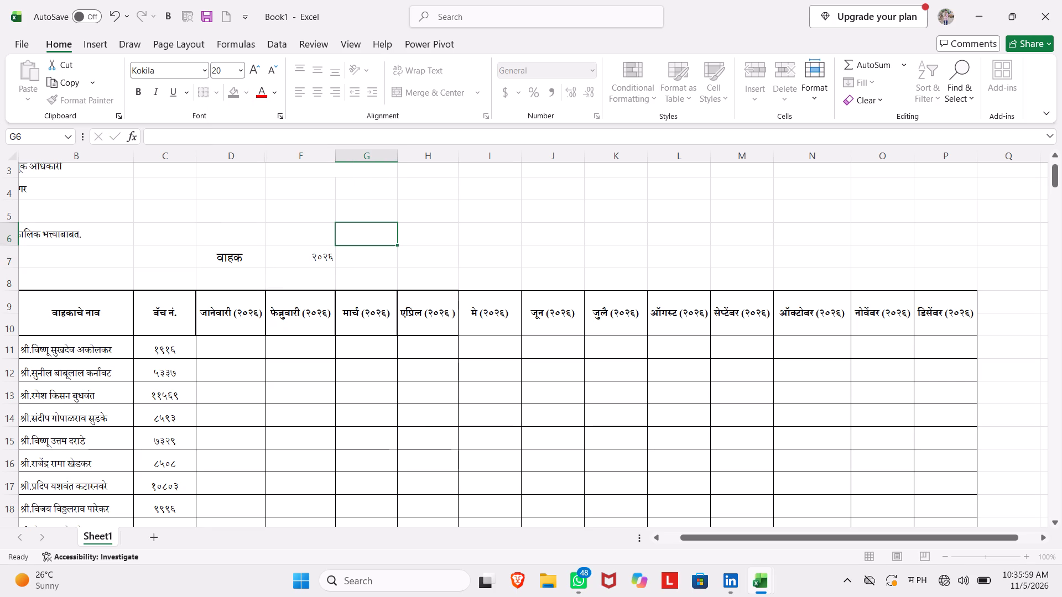
Centre the year २०२६ horizontally in F7.
left_click(309, 260)
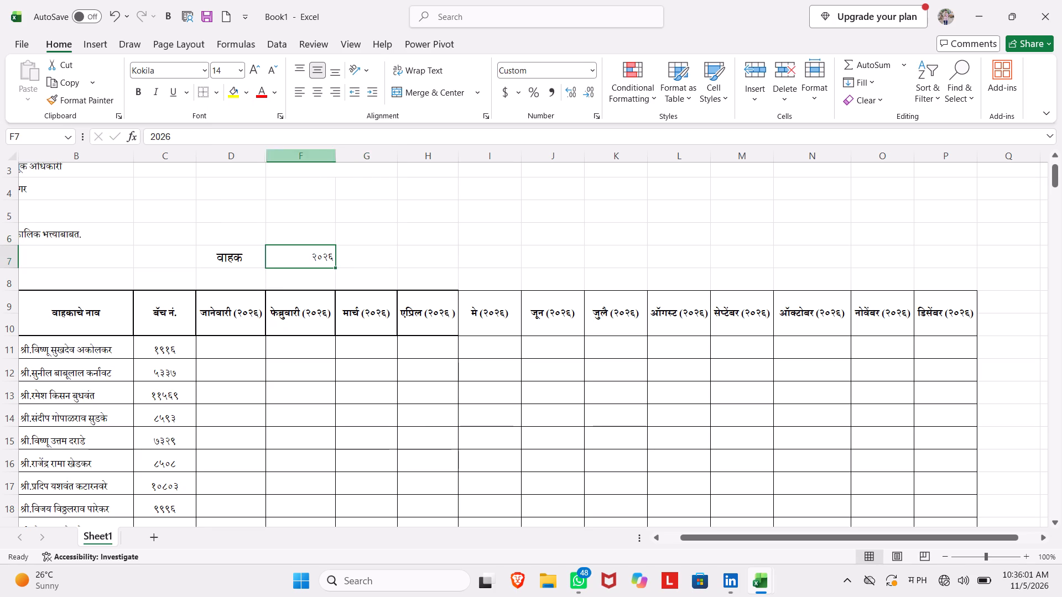
left_click(314, 92)
Set the font size of the वाहक label and the year beside it, D7 to F7, to 18.
left_click_drag(240, 256, 296, 258)
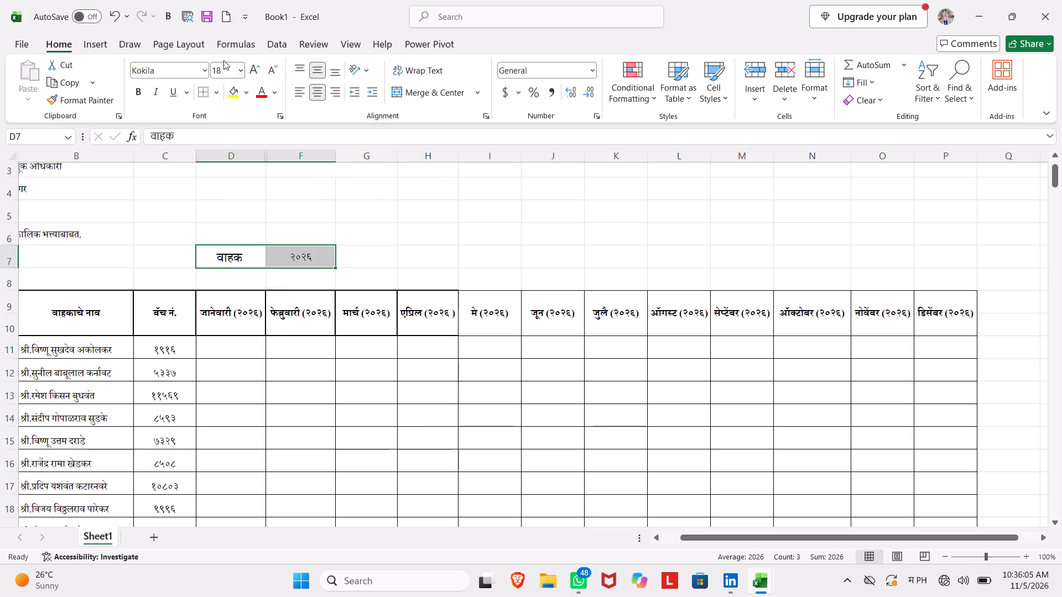
left_click(239, 65)
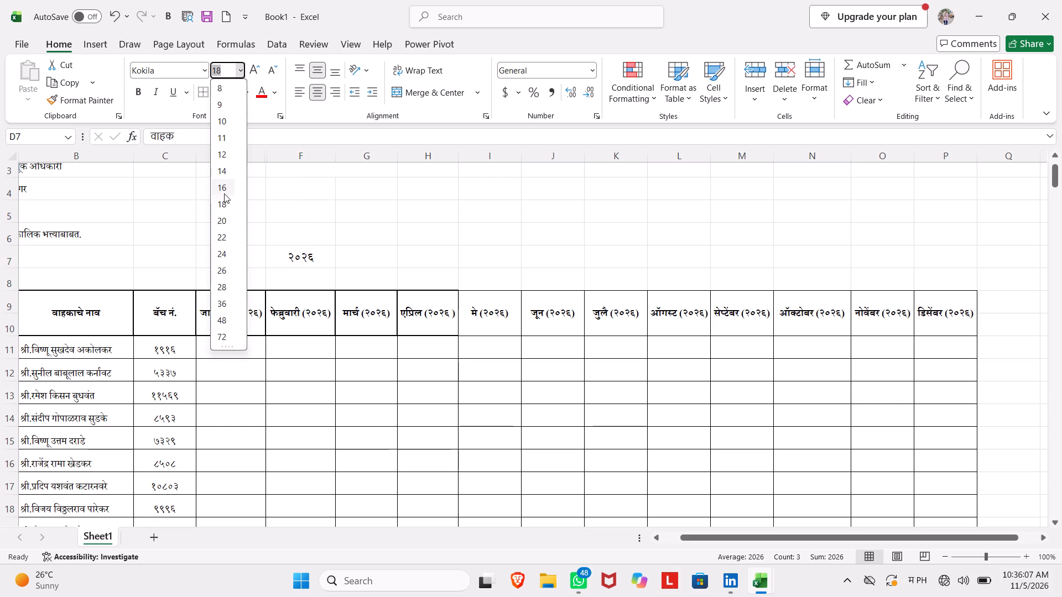
left_click(225, 198)
left_click(433, 255)
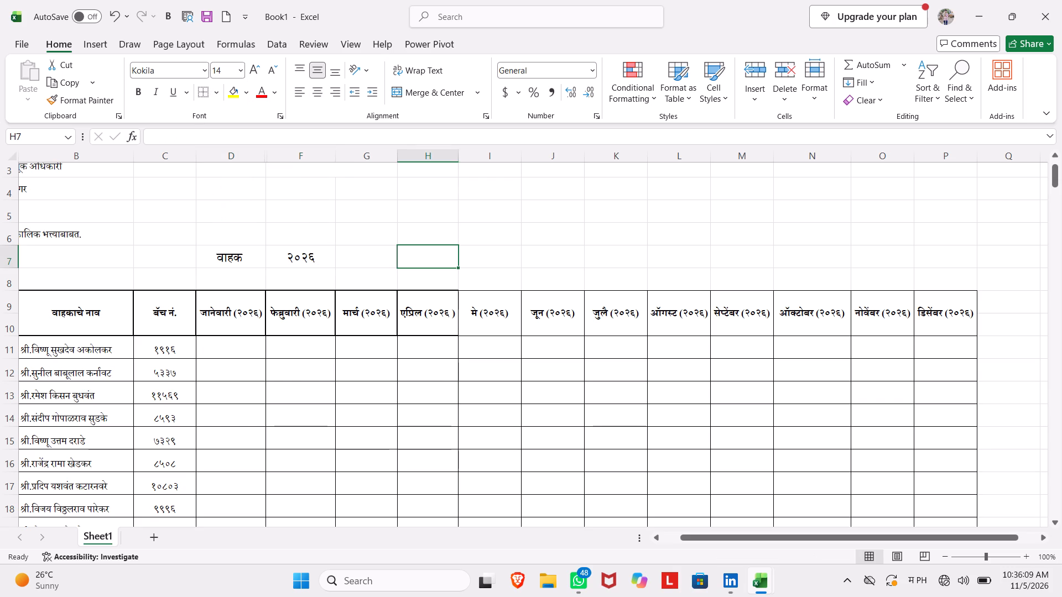
Look over the whole sheet, from the letter heading and month columns down to the end of the driver table.
scroll(244, 239, "right", 2)
scroll(244, 239, "up", 1)
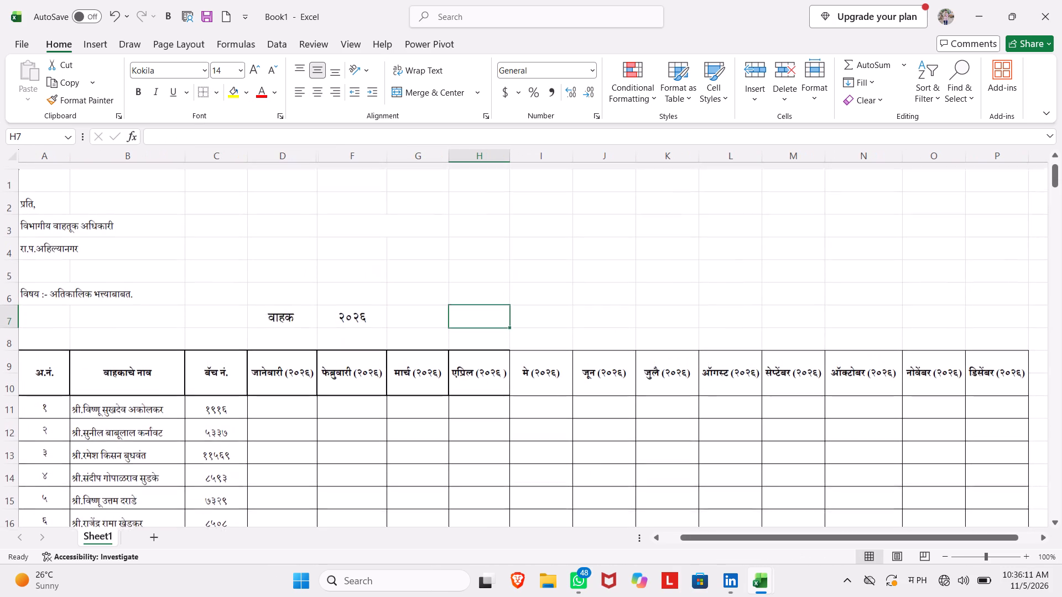
scroll(244, 239, "up", 1)
scroll(244, 239, "down", 1)
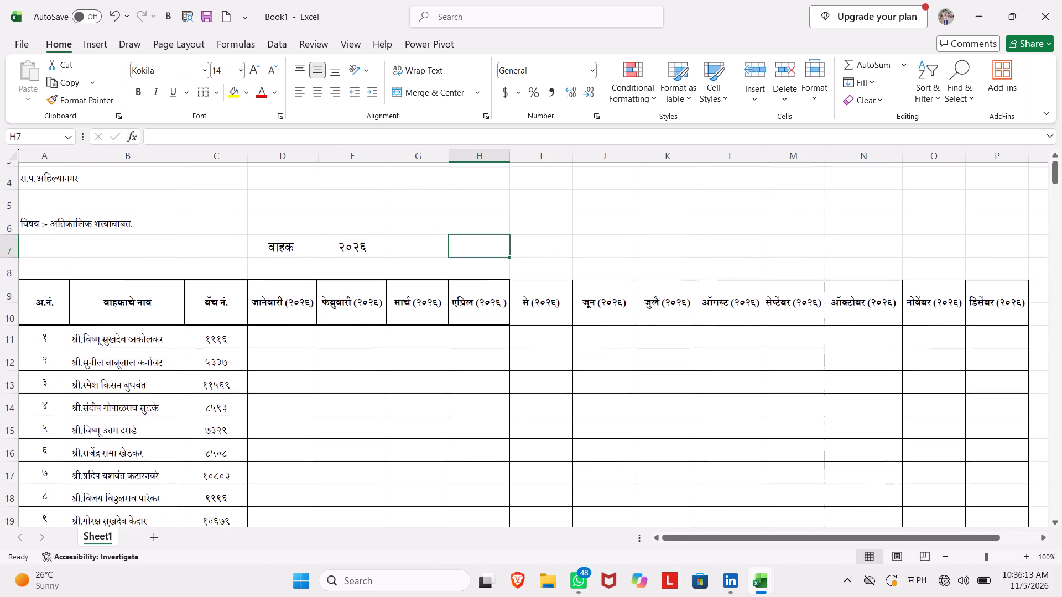
scroll(244, 239, "down", 6)
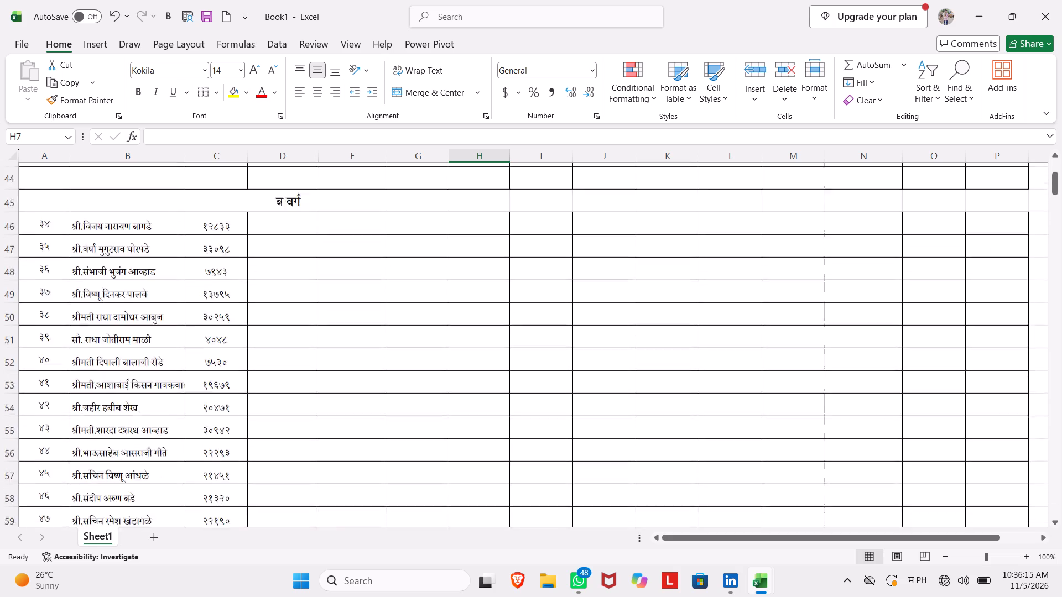
scroll(244, 239, "down", 8)
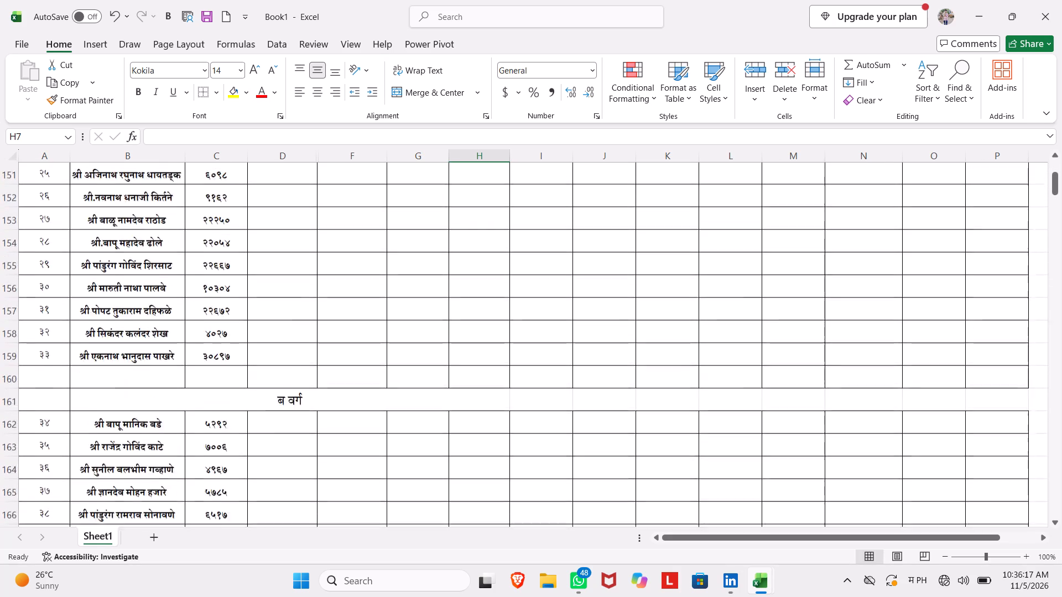
scroll(244, 239, "down", 2)
scroll(244, 239, "up", 5)
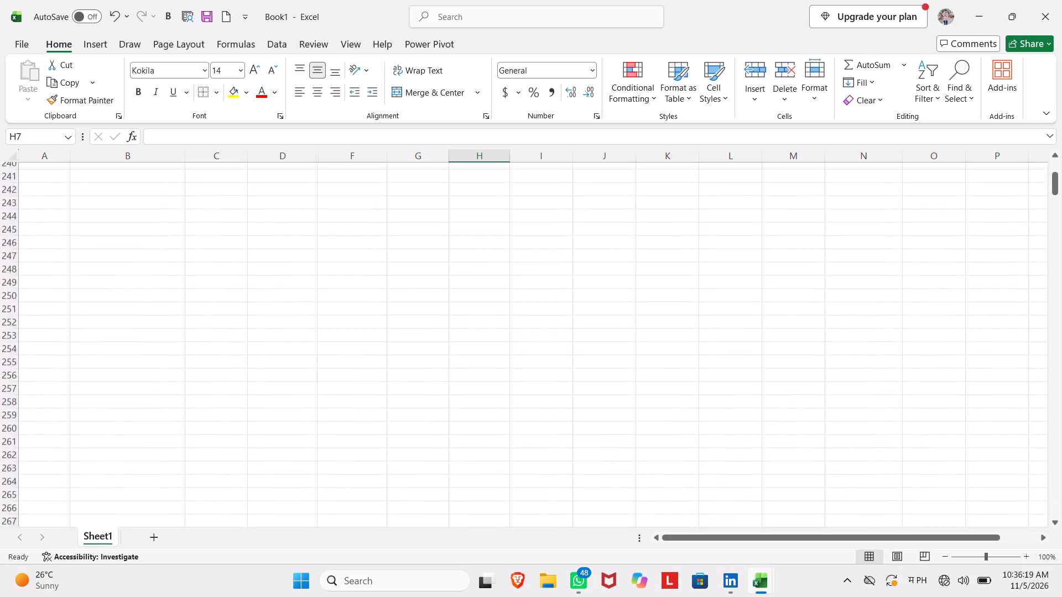
scroll(244, 239, "up", 2)
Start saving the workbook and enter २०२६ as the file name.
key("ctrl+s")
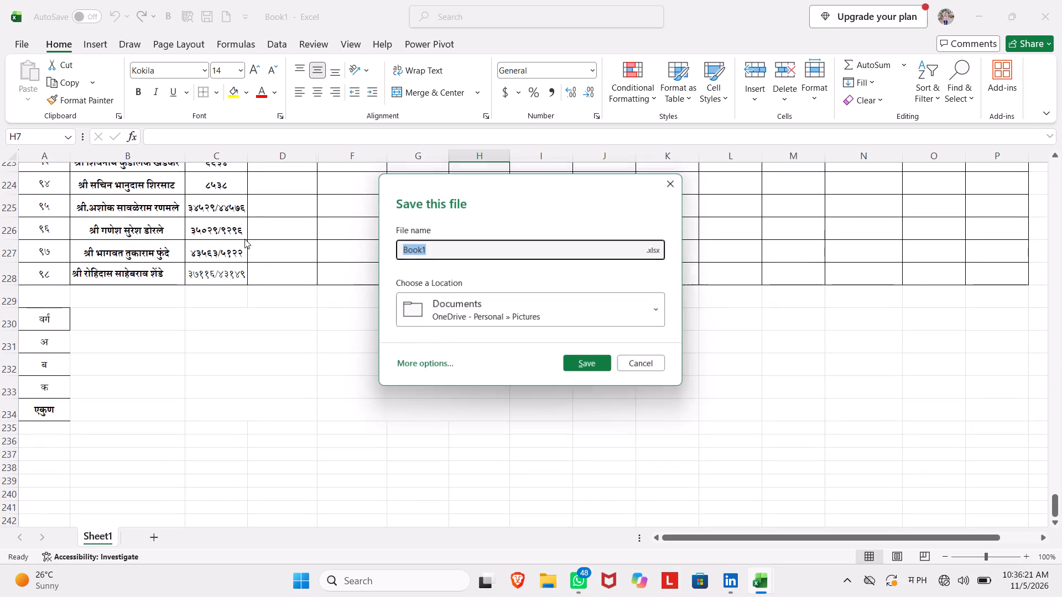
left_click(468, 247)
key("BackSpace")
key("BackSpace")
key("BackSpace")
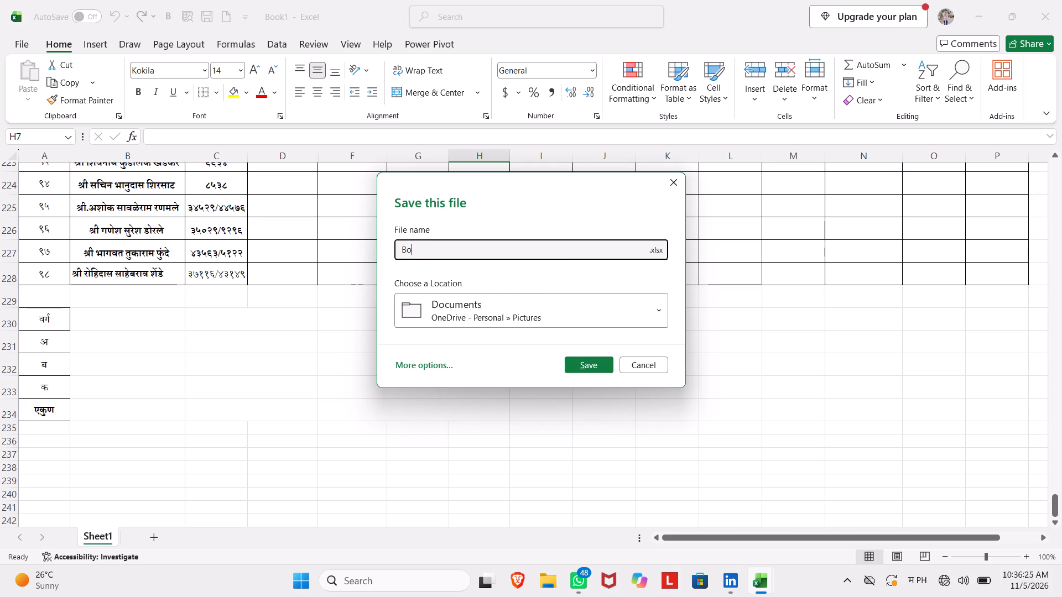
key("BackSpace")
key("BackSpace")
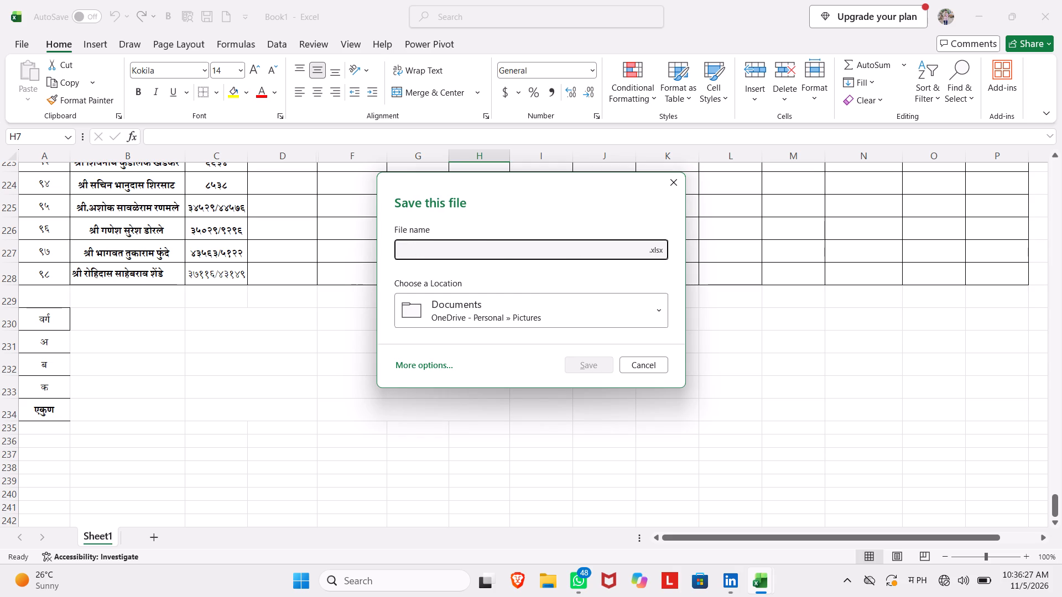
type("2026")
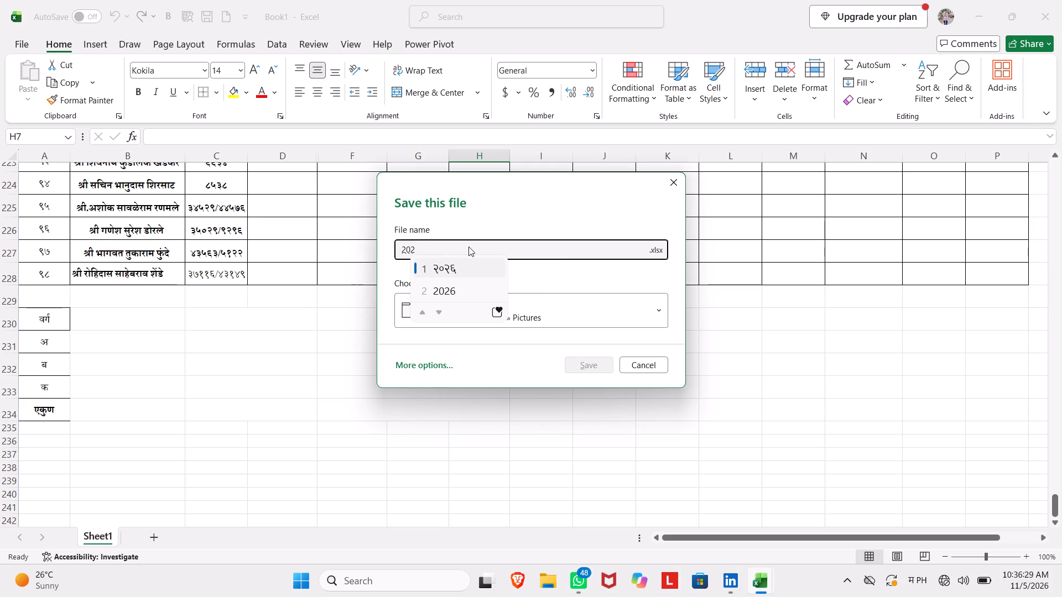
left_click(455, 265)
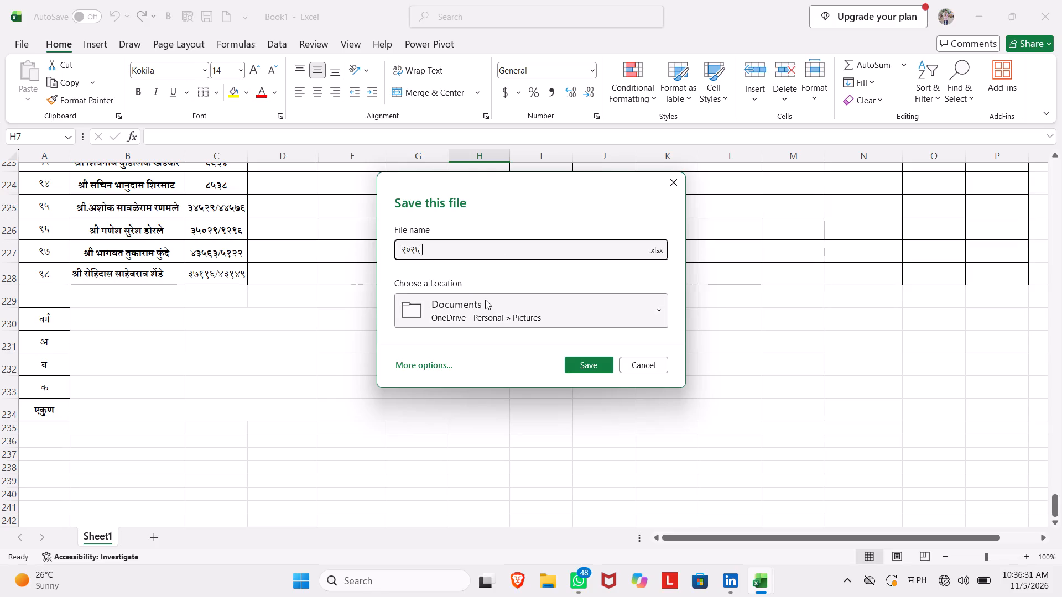
Save the workbook on this PC in the DBMS folder of drive D: as Book1.xlsx.
left_click(428, 368)
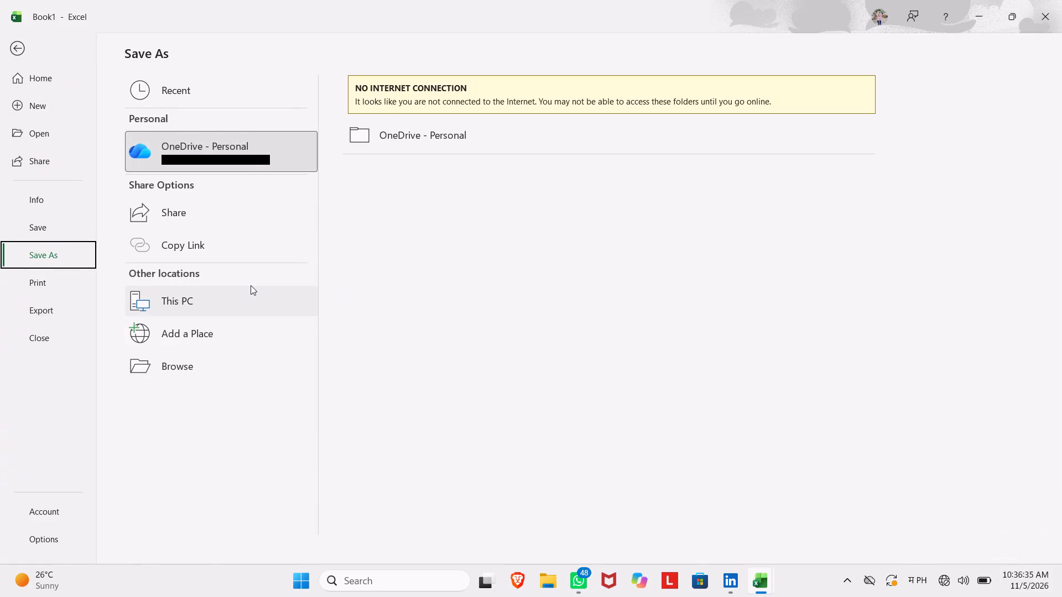
left_click(251, 285)
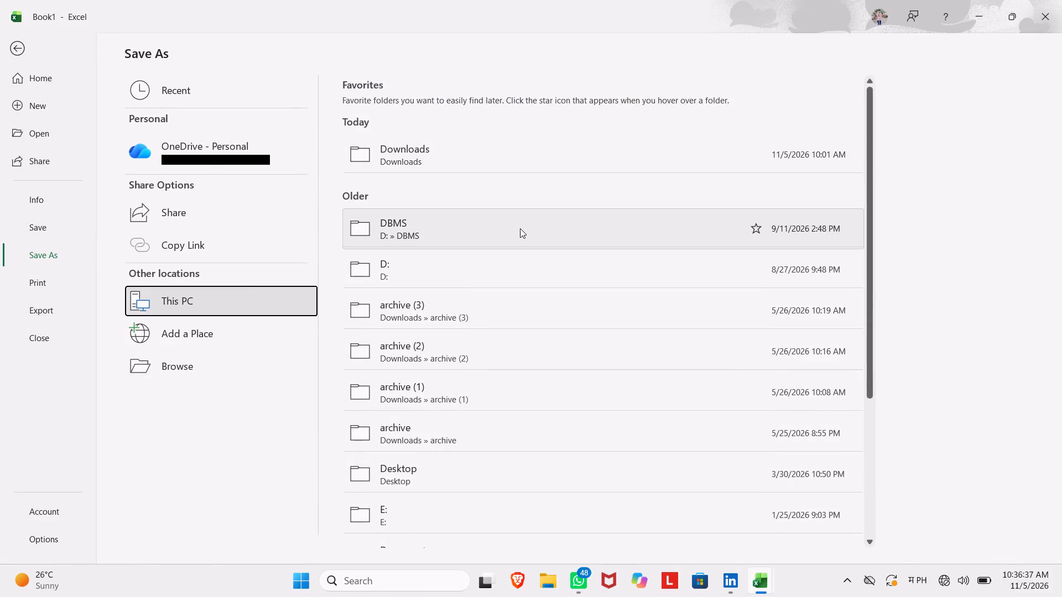
left_click(520, 228)
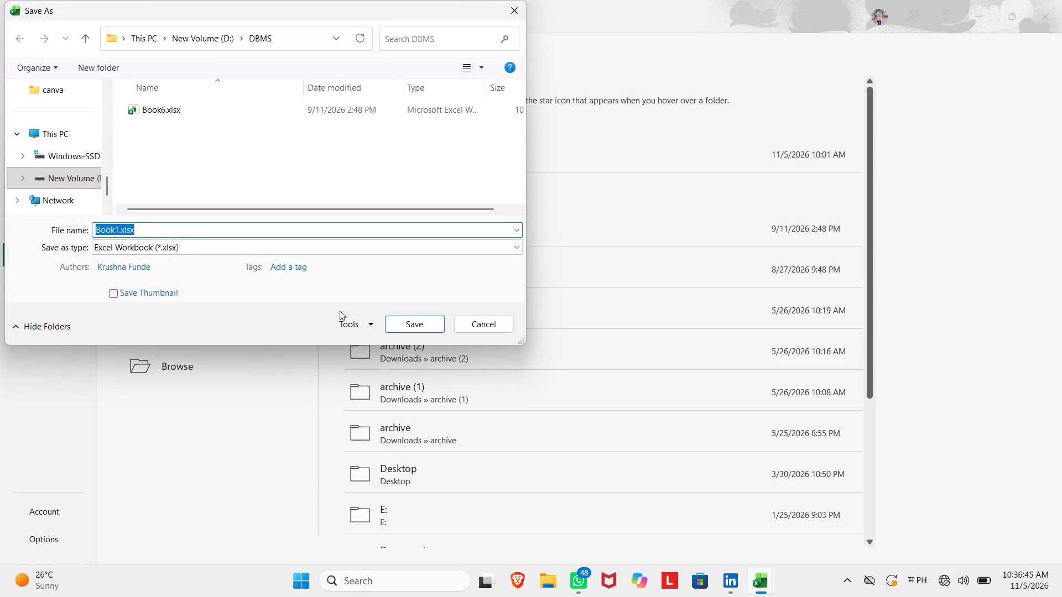
left_click(412, 326)
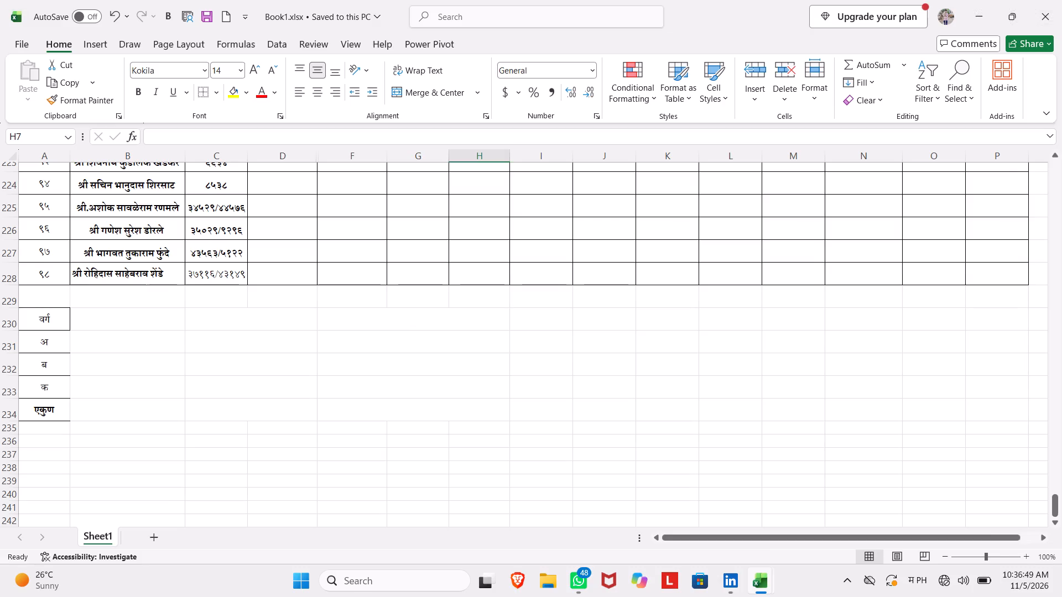
Close the saved Book1.xlsx workbook.
scroll(385, 329, "right", 1)
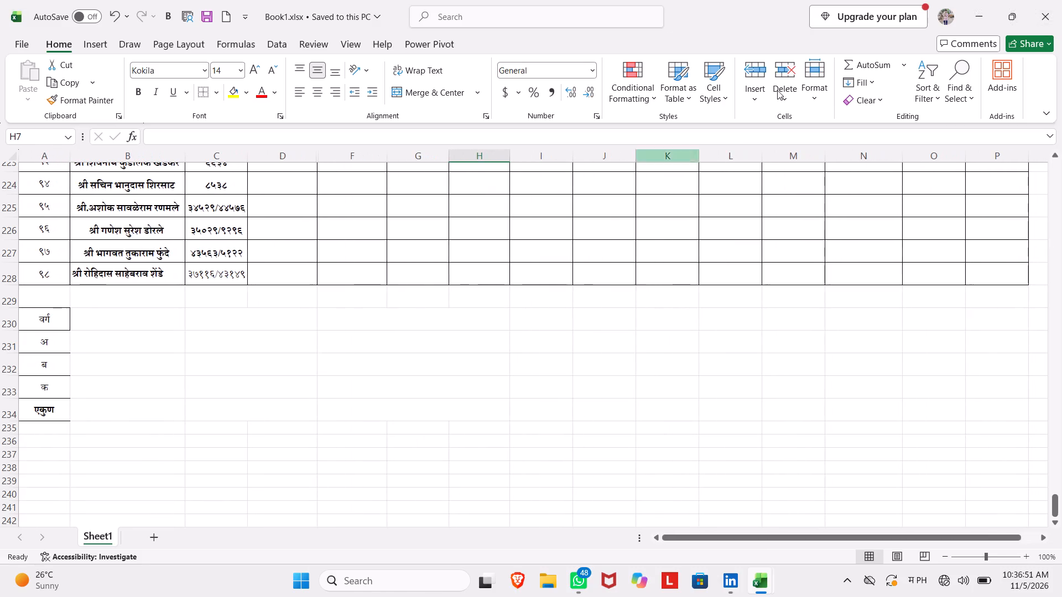
left_click(1061, 0)
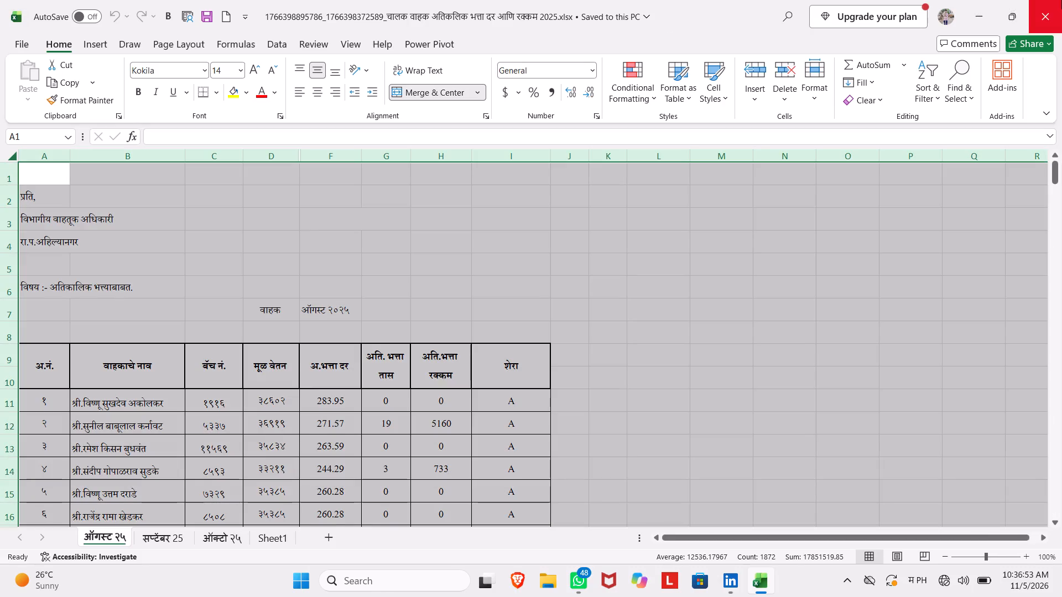